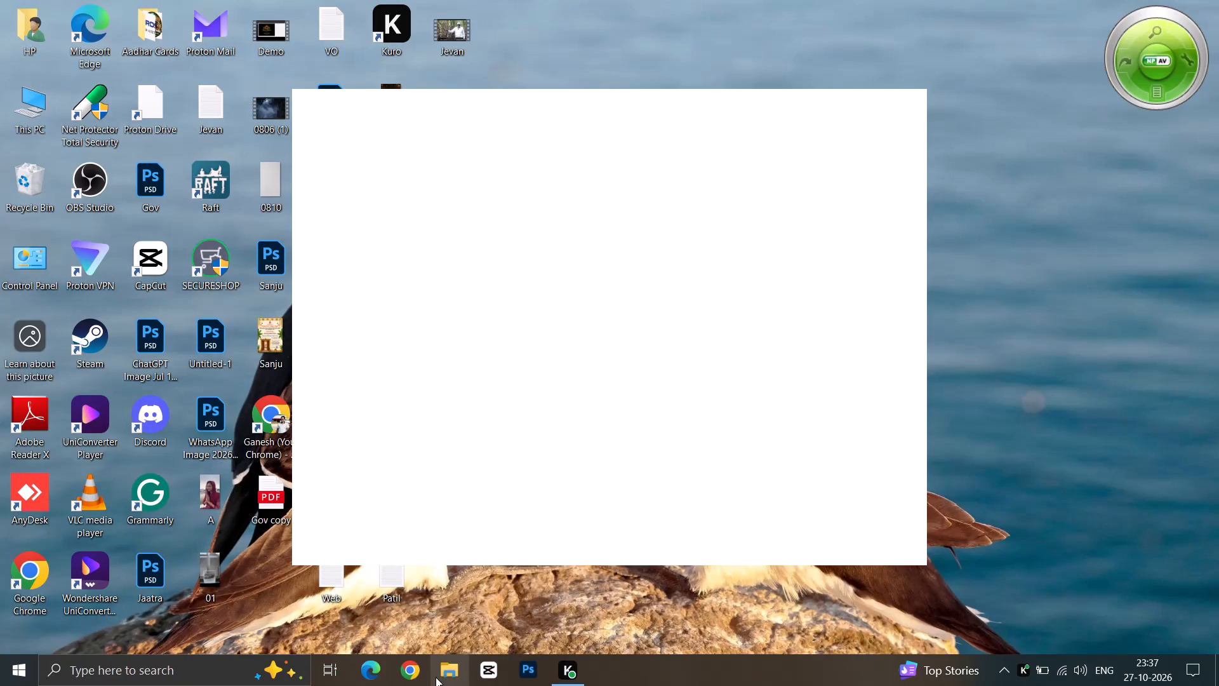
Switch to Google Chrome and open a browser profile on a new tab page.
left_click(399, 669)
left_click(640, 418)
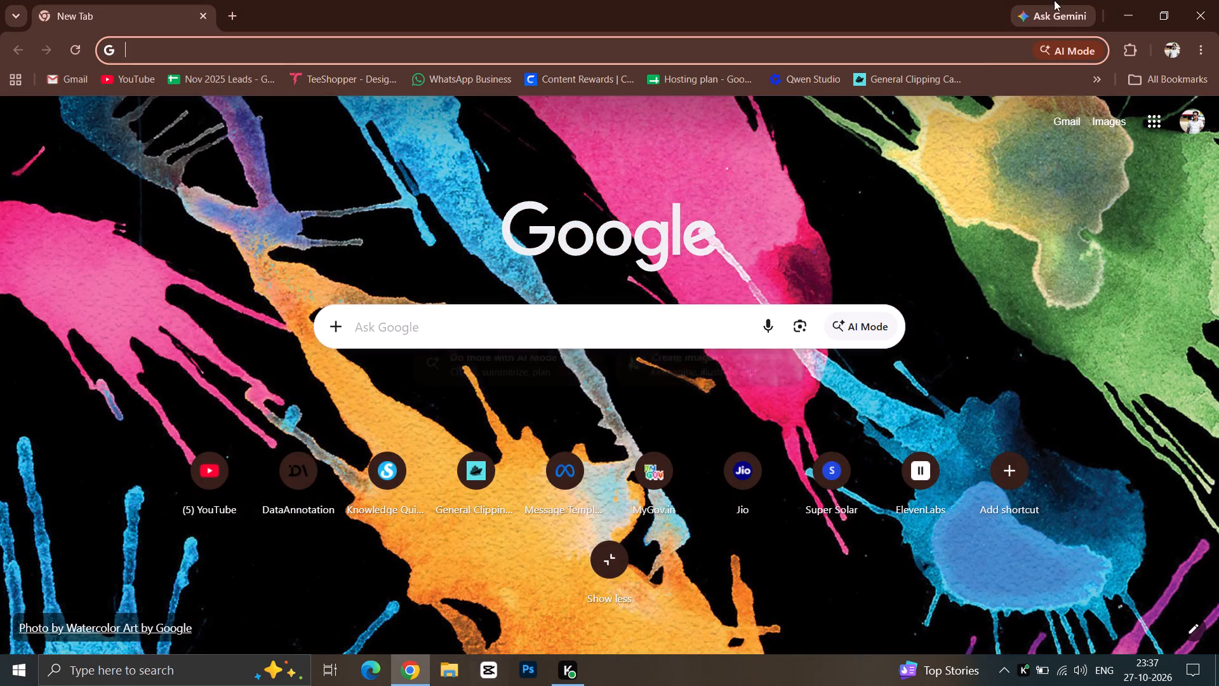
Launch CapCut.
left_click(496, 668)
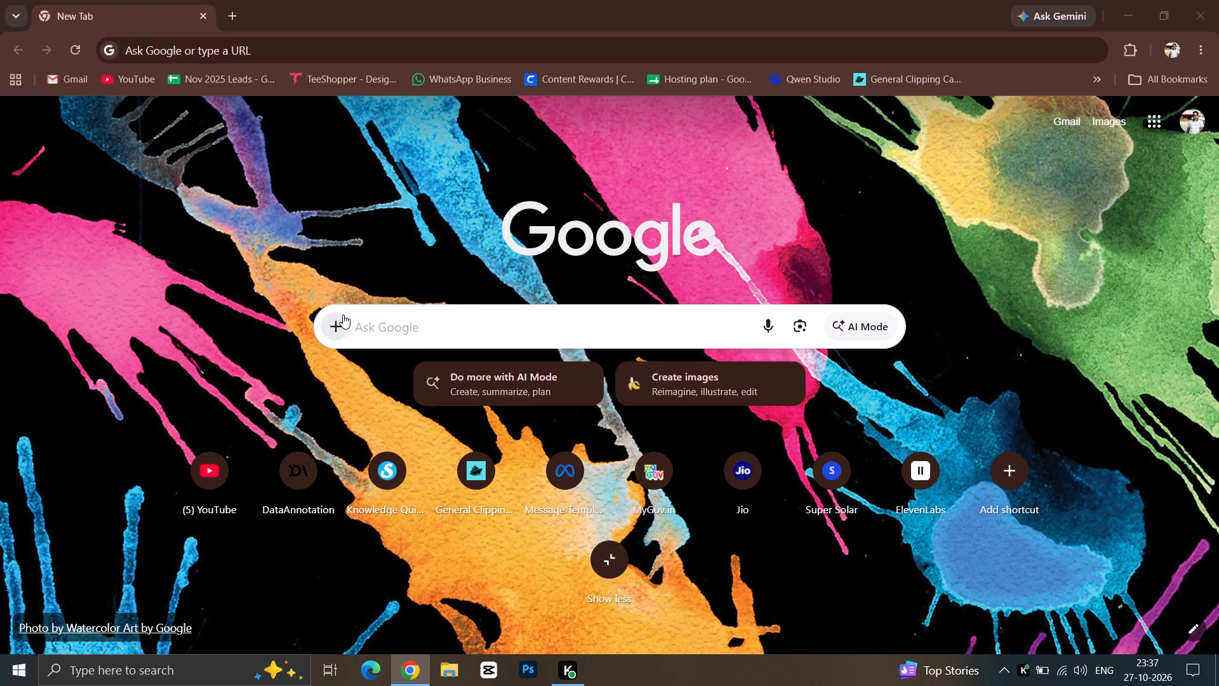
left_click(759, 225)
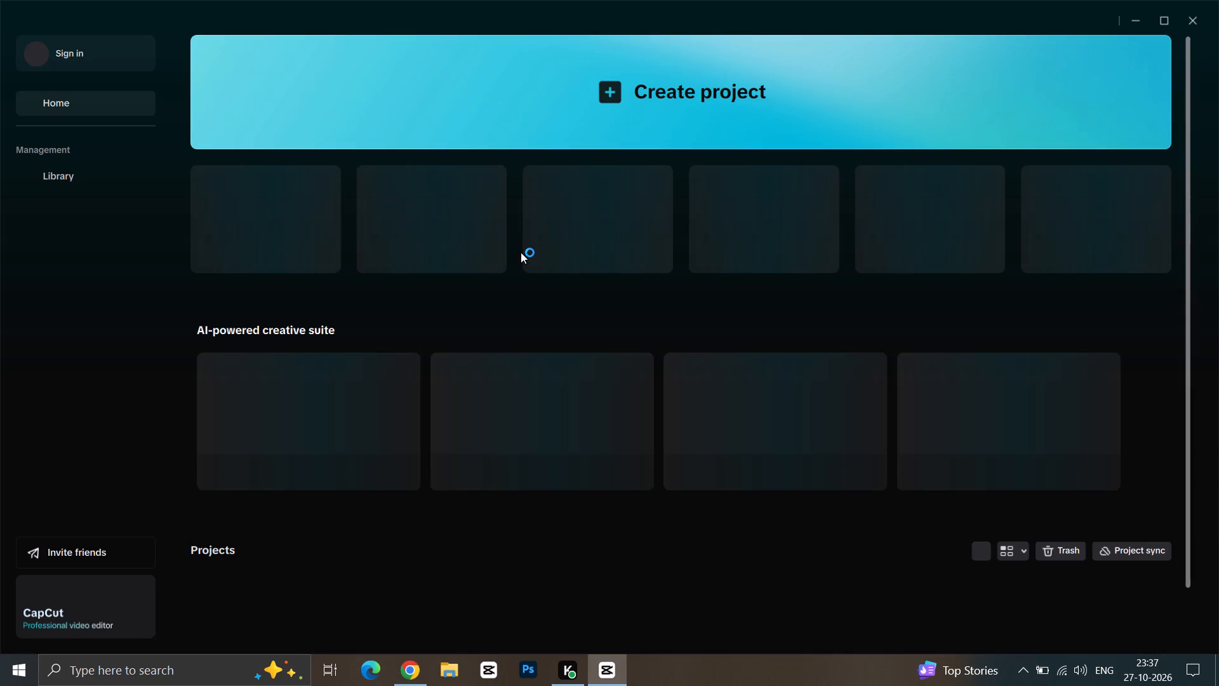
Back in Chrome, search Google for canva and open the Canva website.
left_click(410, 659)
left_click(479, 333)
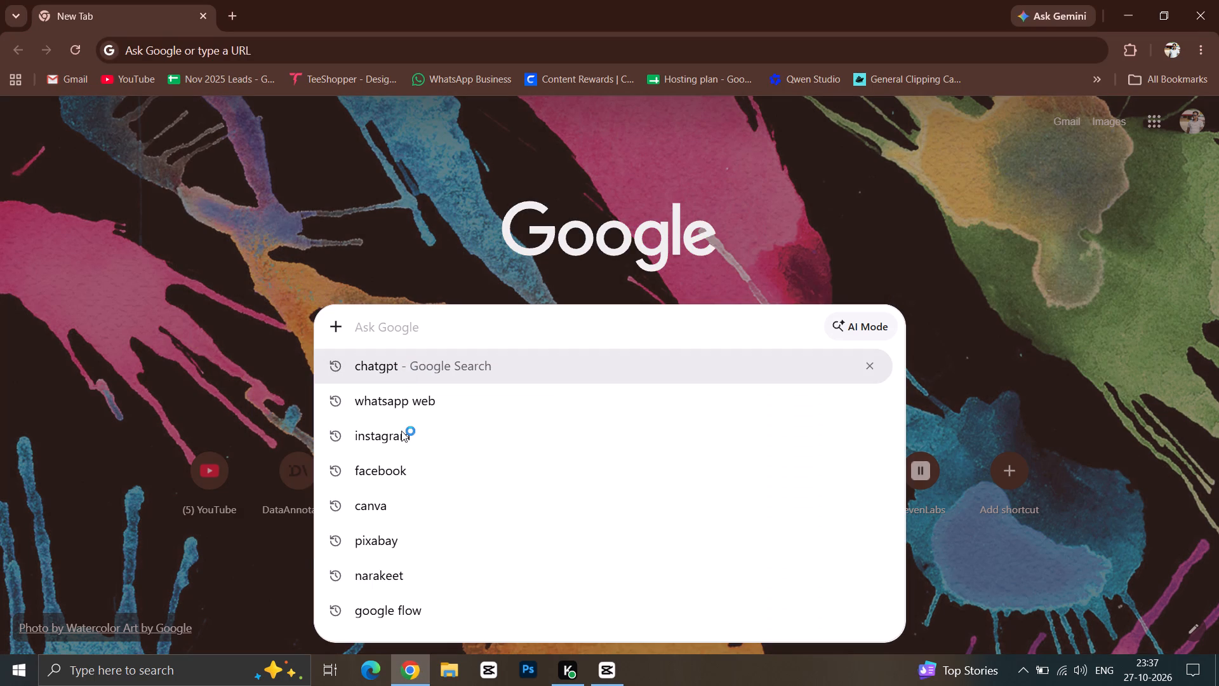
left_click(384, 509)
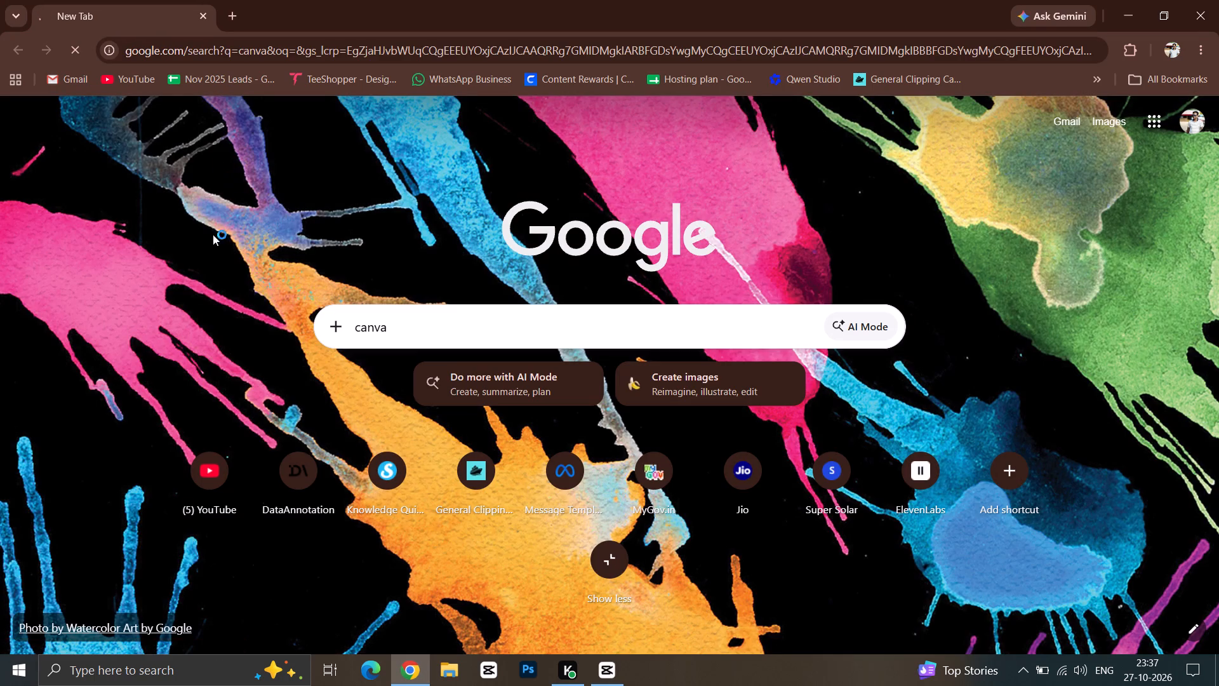
left_click(240, 281)
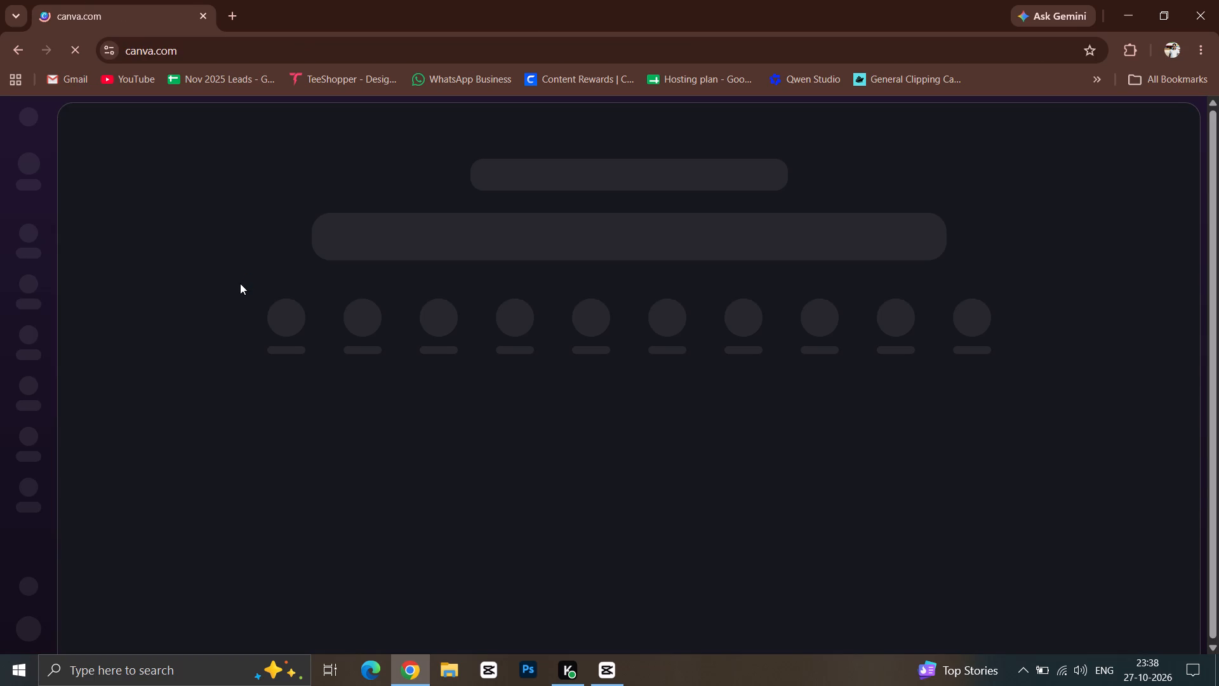
left_click(232, 20)
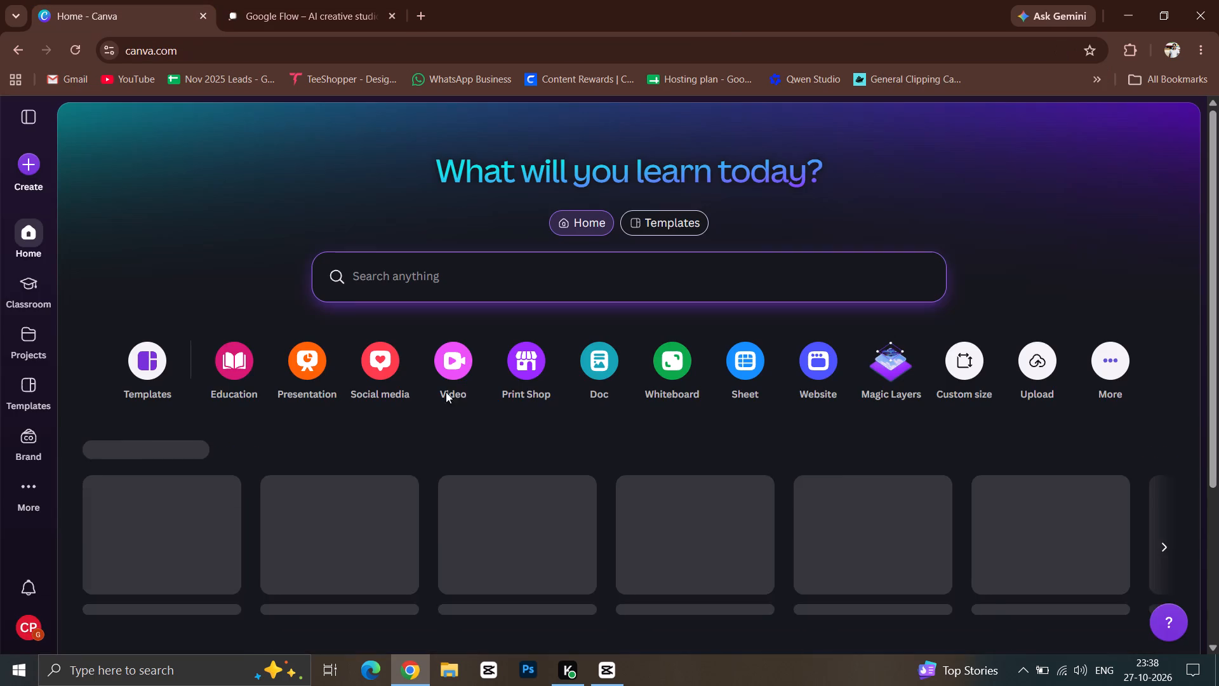
scroll(335, 436, "down", 2)
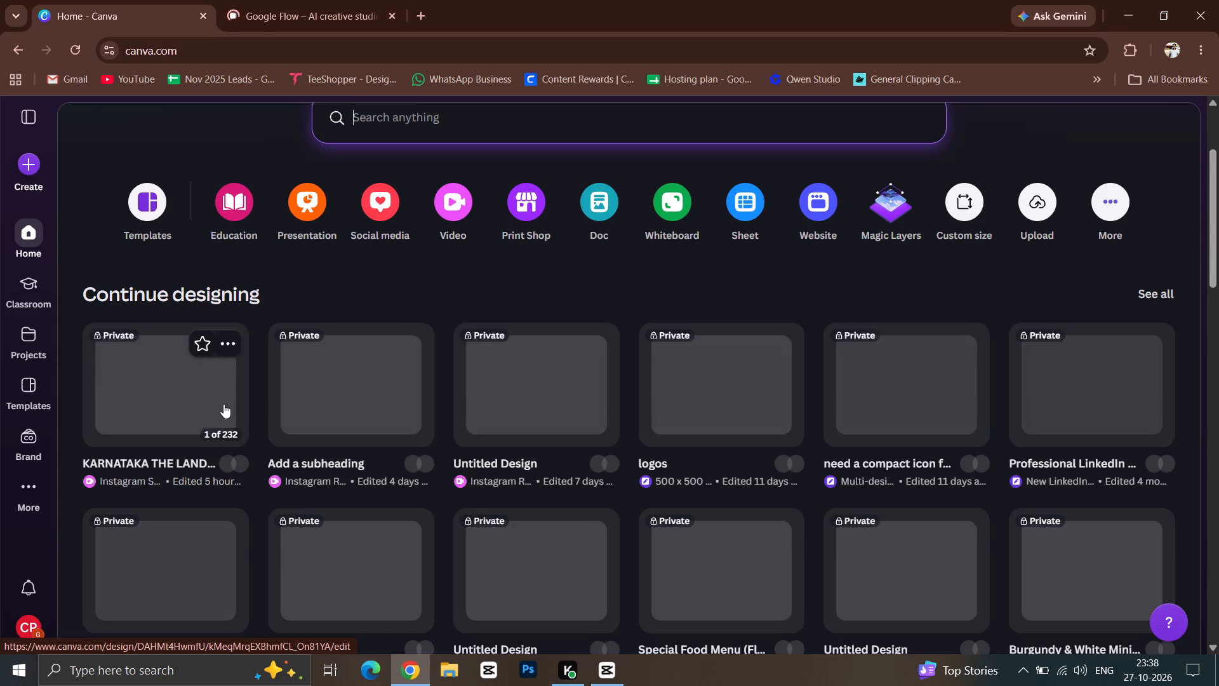
left_click(207, 417)
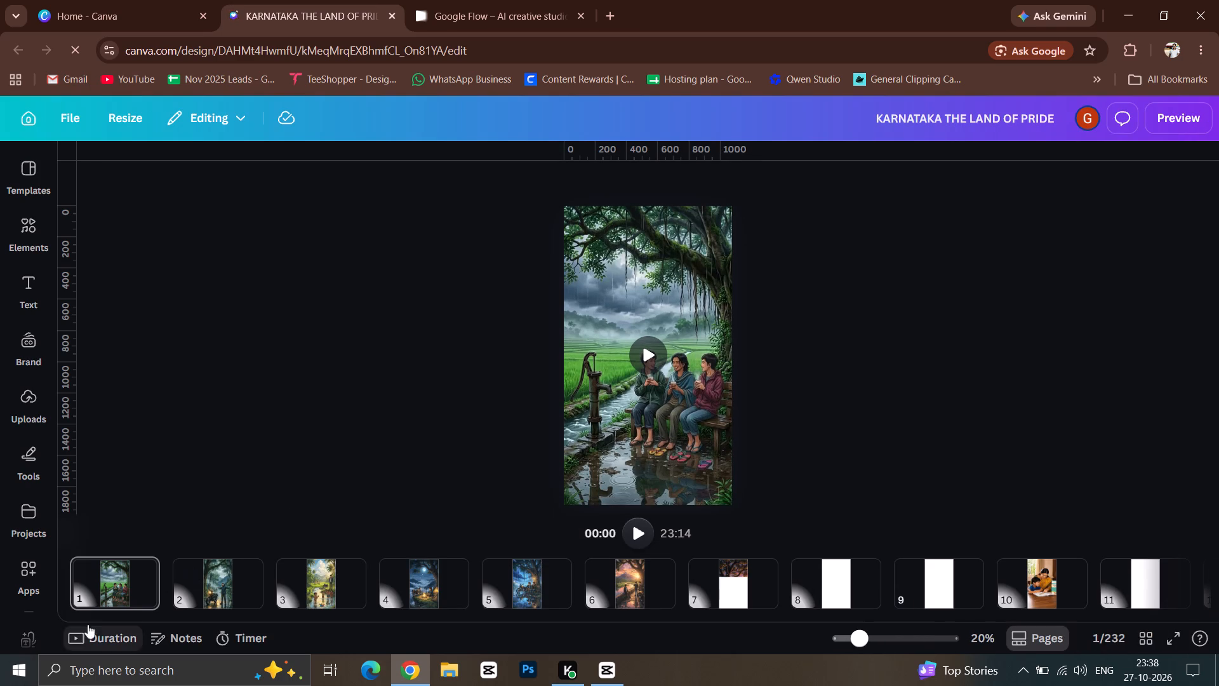
Add a blank page at the end of the design and select it.
left_click_drag(105, 617, 600, 614)
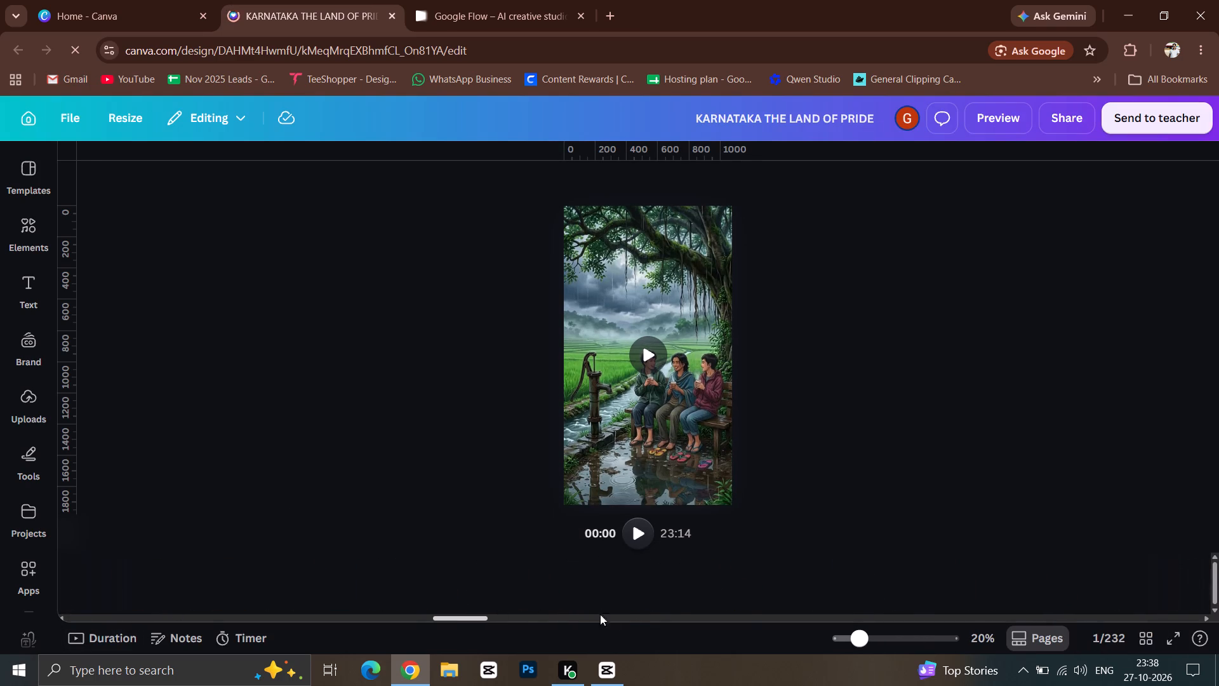
left_click_drag(600, 614, 1096, 609)
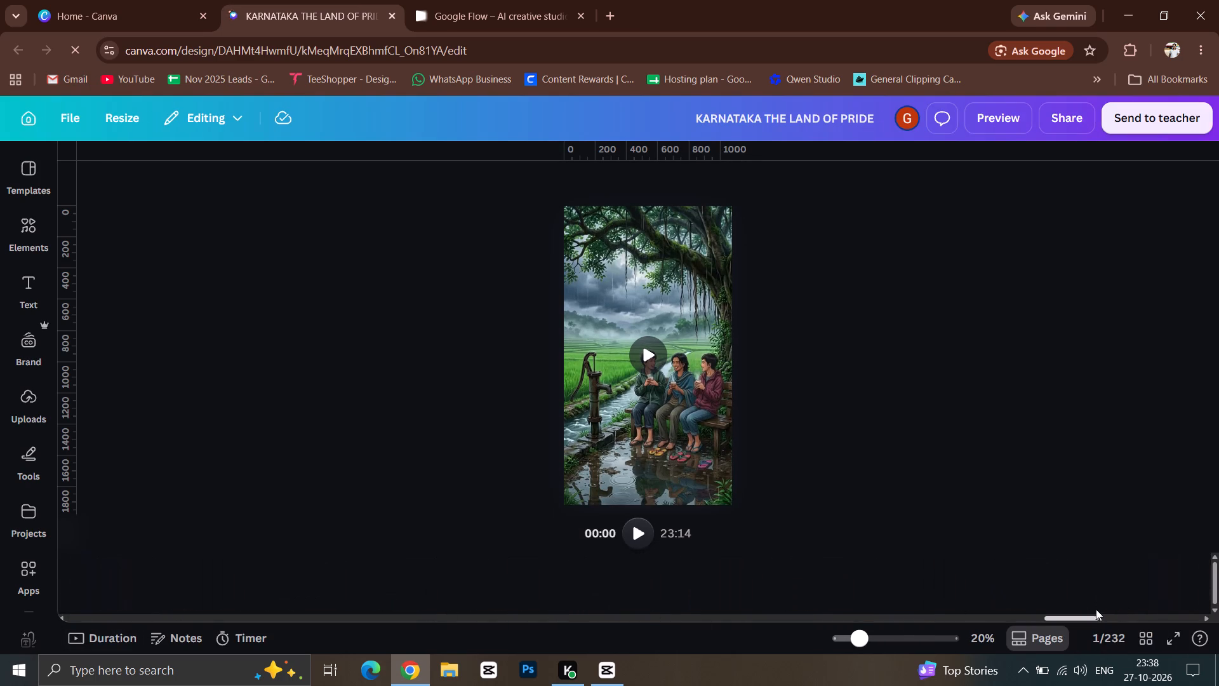
left_click_drag(1096, 609, 1208, 616)
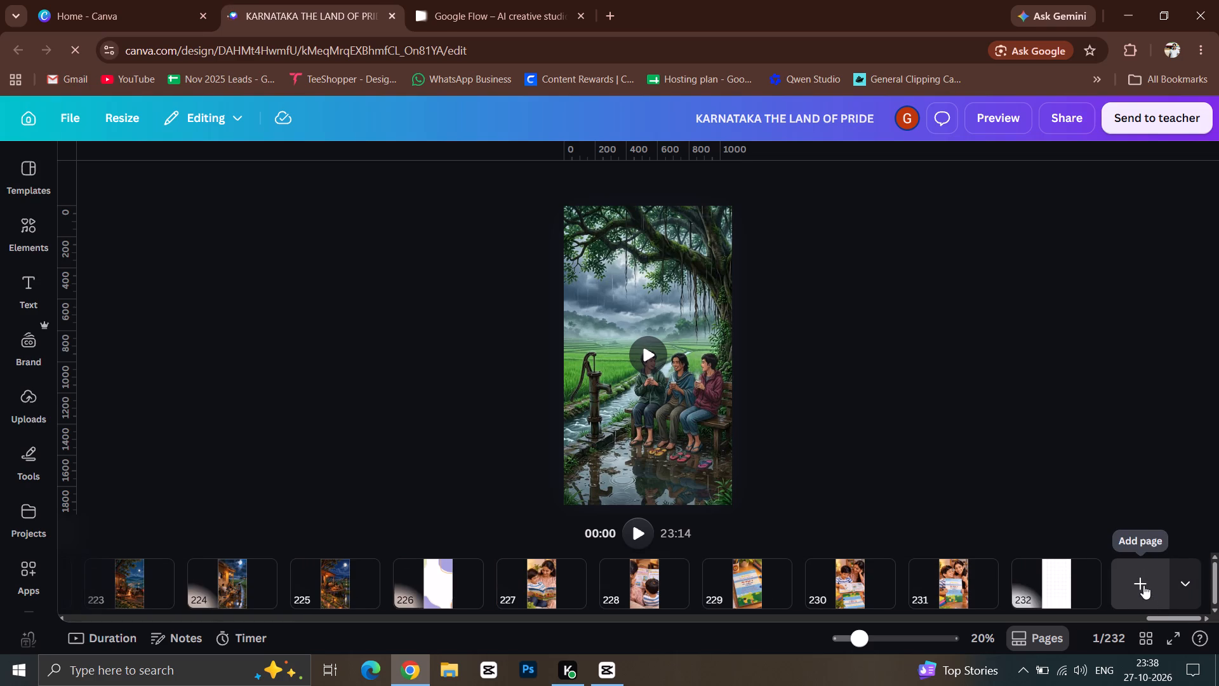
left_click(1142, 585)
left_click(671, 276)
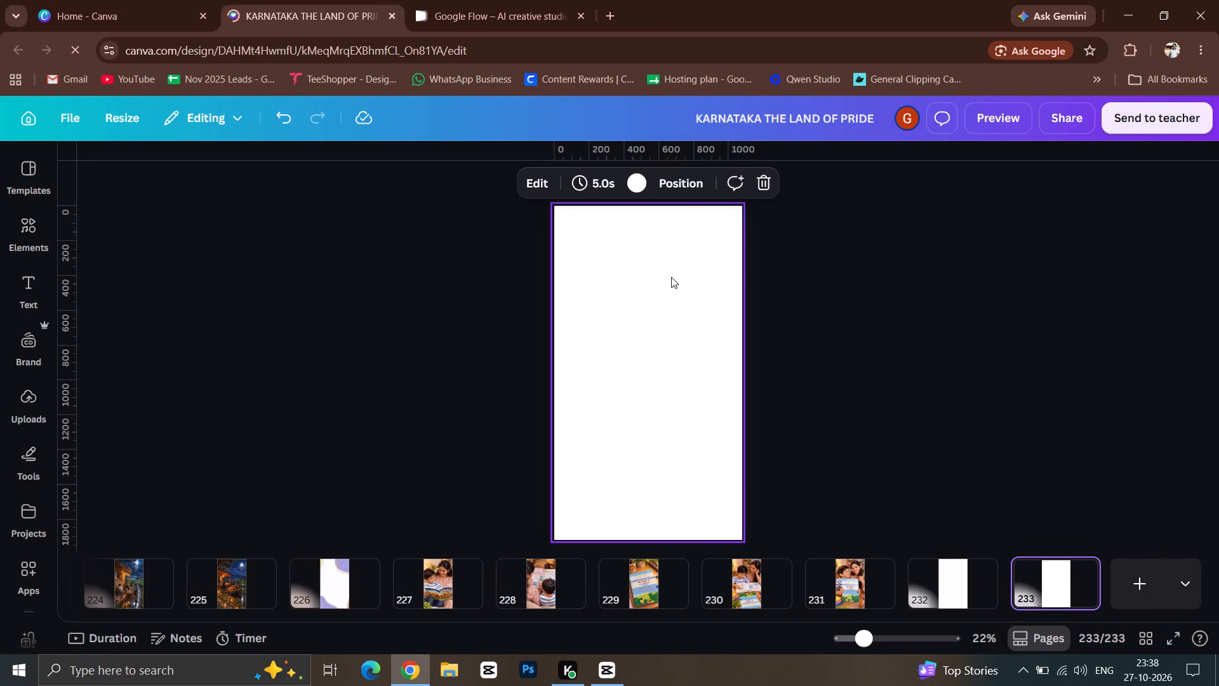
Upload Belesu-FinalLogo-withspace (1) from the Digital Marketing folder and place it on the new blank page.
left_click(27, 396)
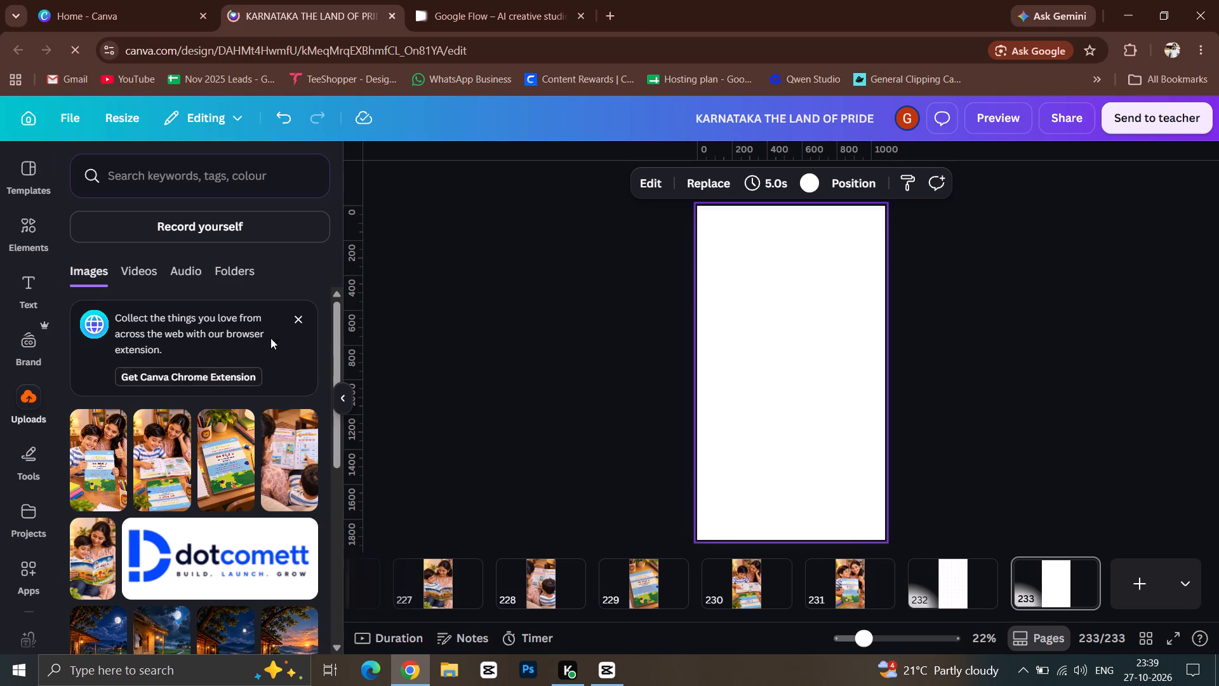
left_click(298, 319)
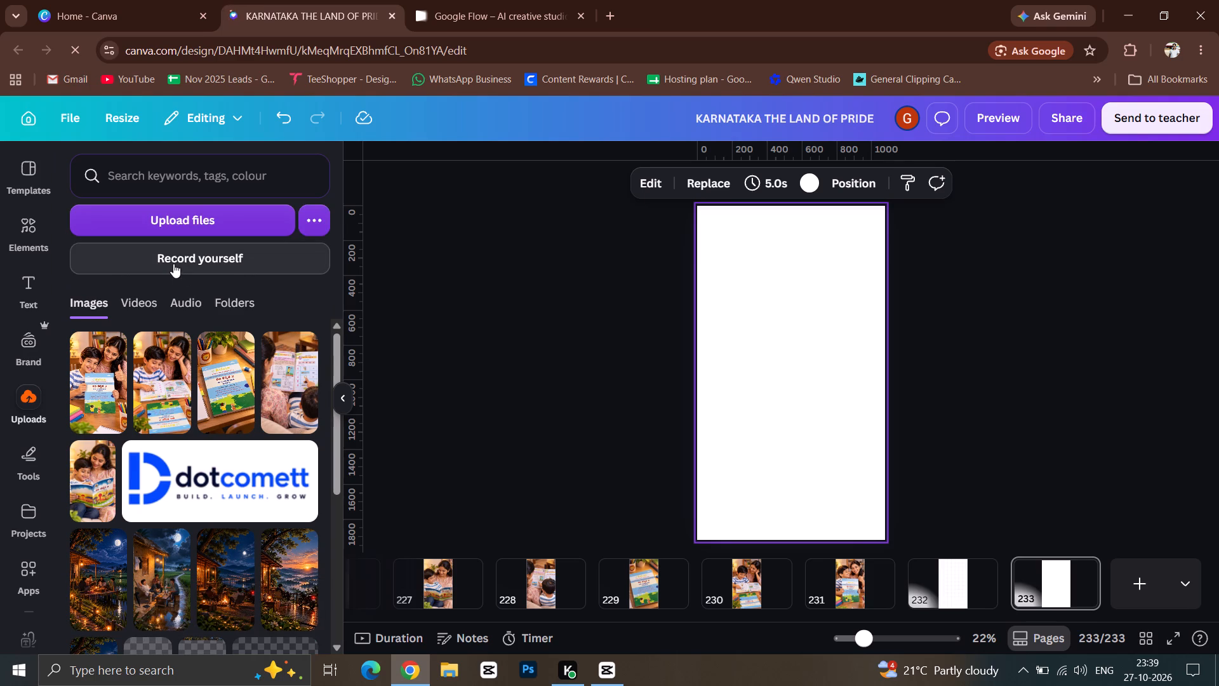
left_click(173, 226)
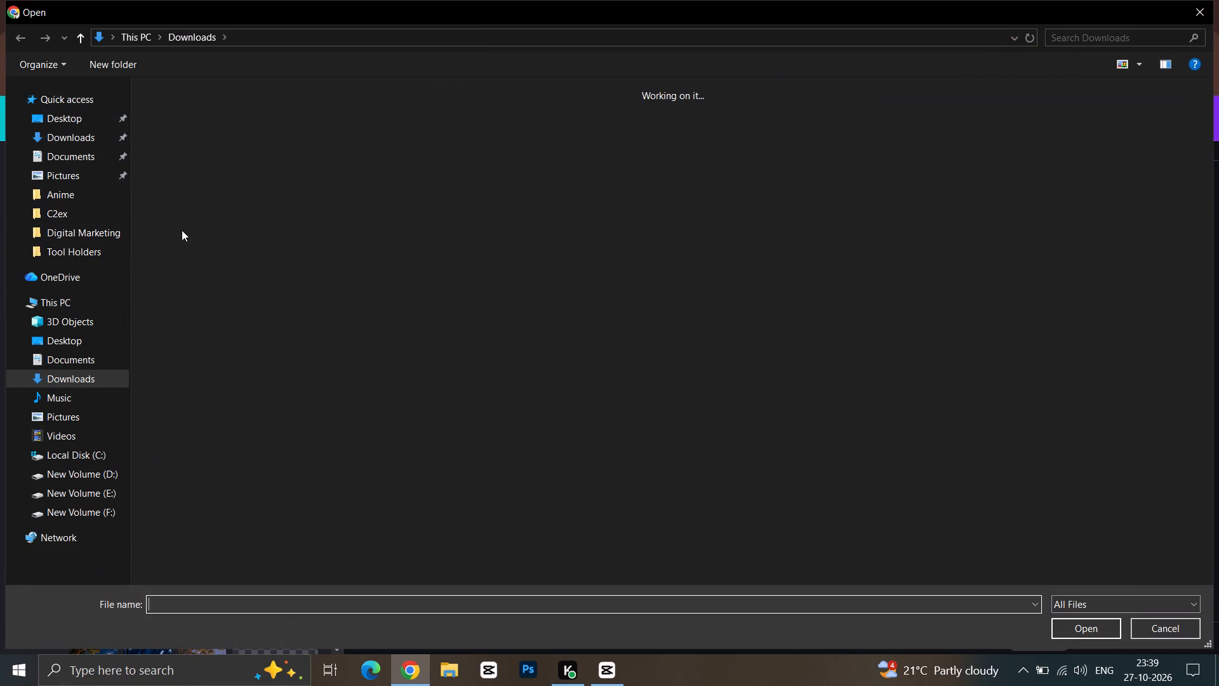
left_click(69, 229)
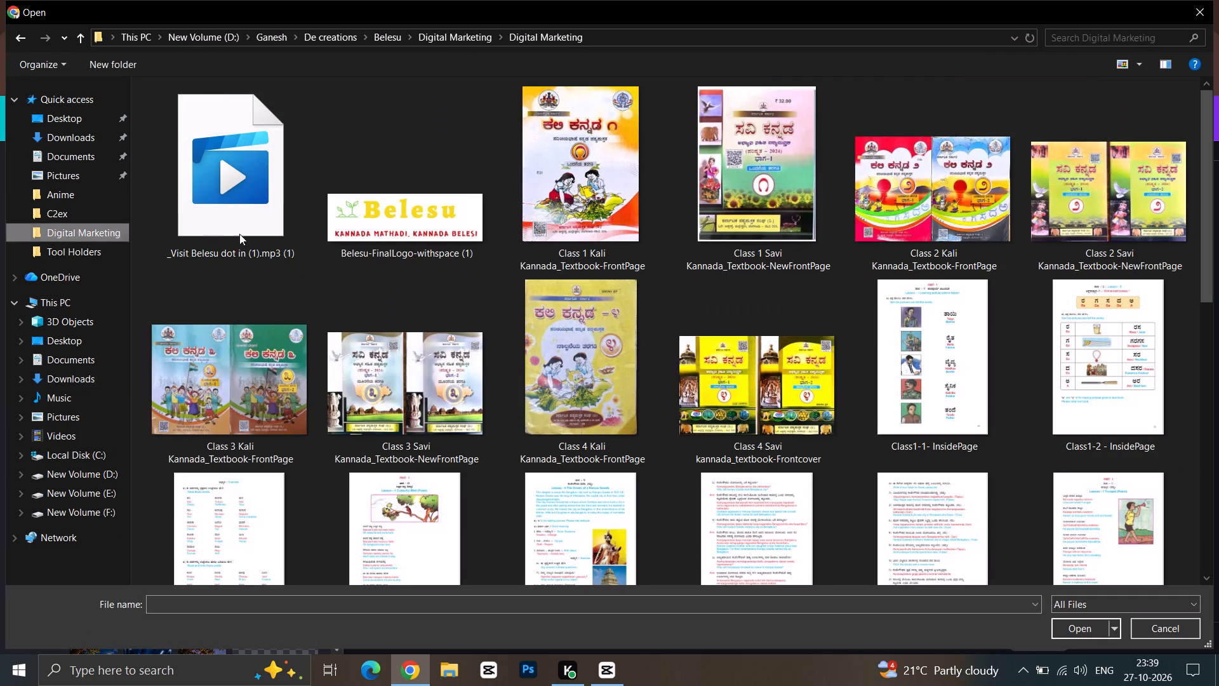
double_click(440, 211)
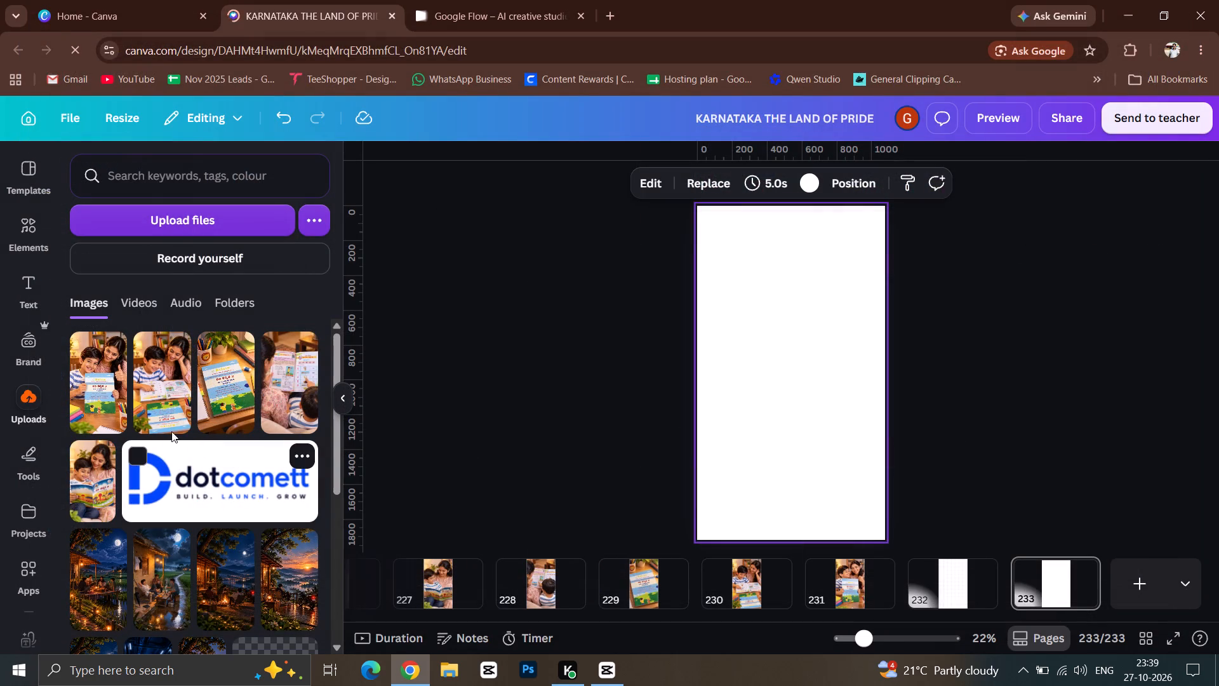
left_click(157, 356)
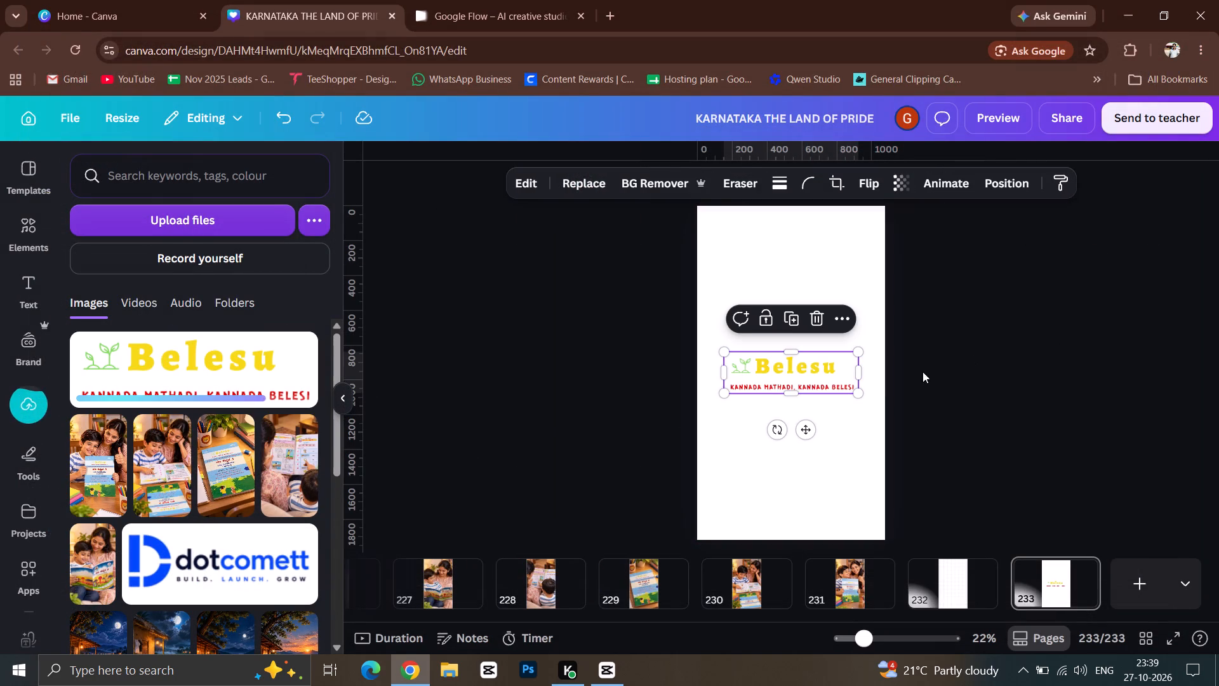
Enlarge the Belesu logo to span the full page width and centre it vertically on the page.
left_click_drag(859, 397, 881, 406)
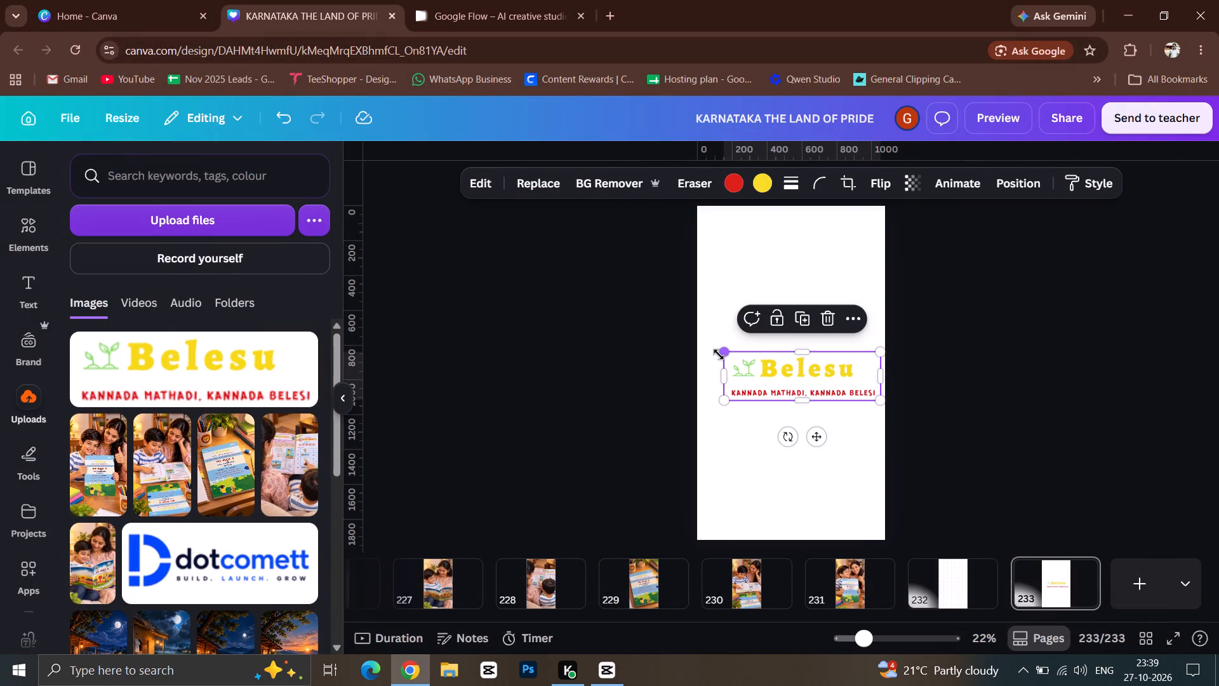
left_click_drag(721, 354, 698, 348)
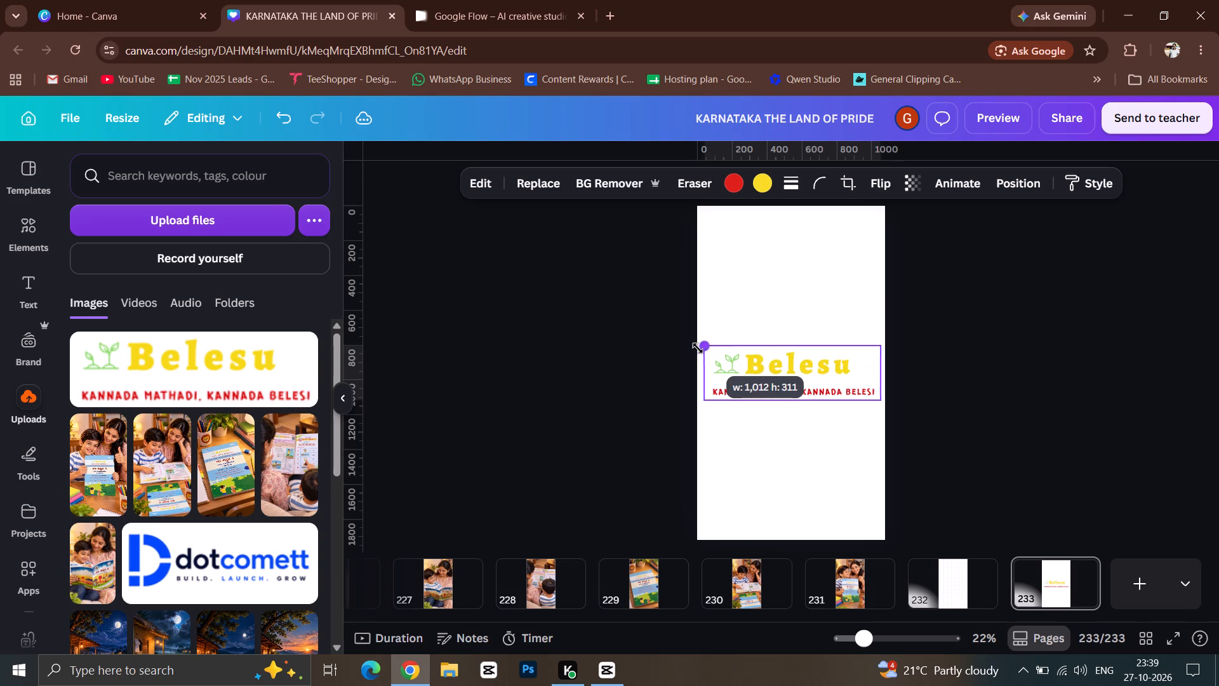
left_click_drag(698, 348, 694, 347)
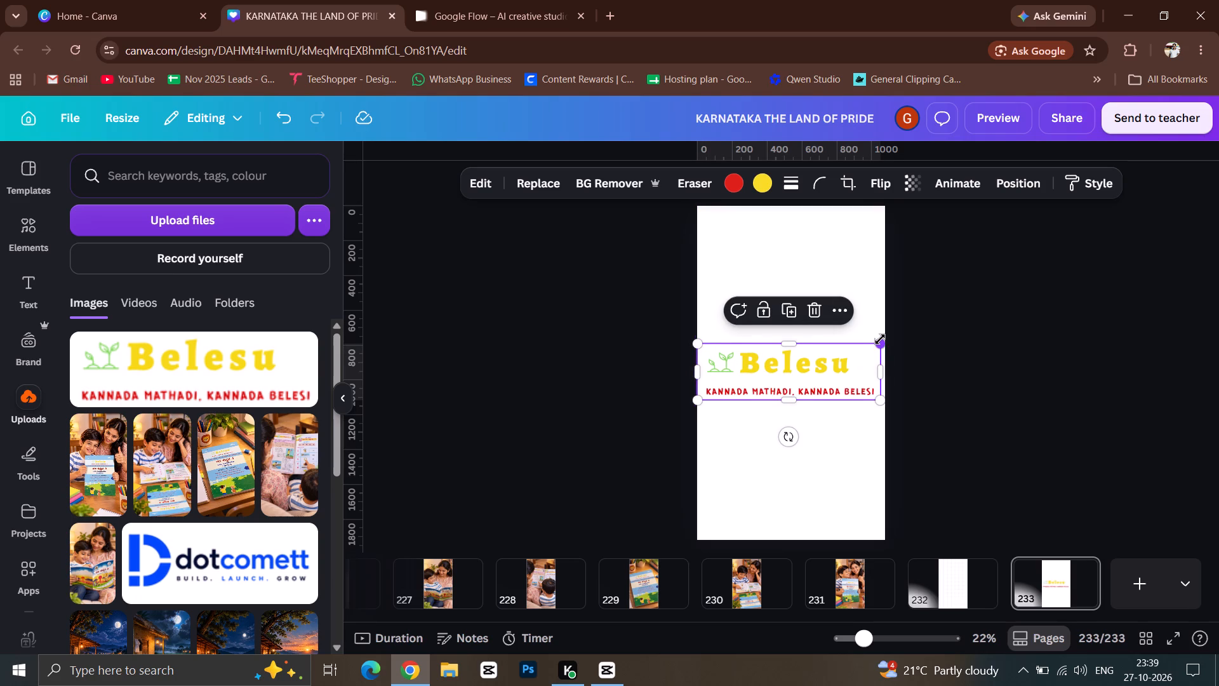
left_click(880, 341)
left_click(1020, 301)
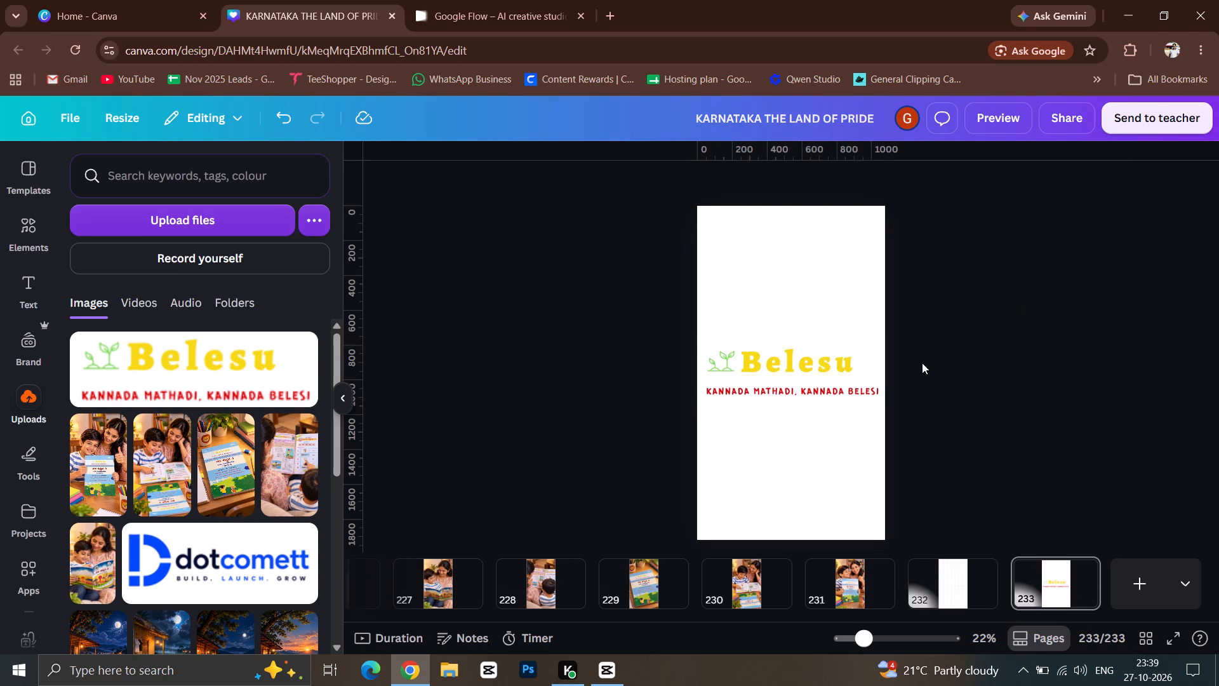
left_click(829, 377)
left_click(829, 377)
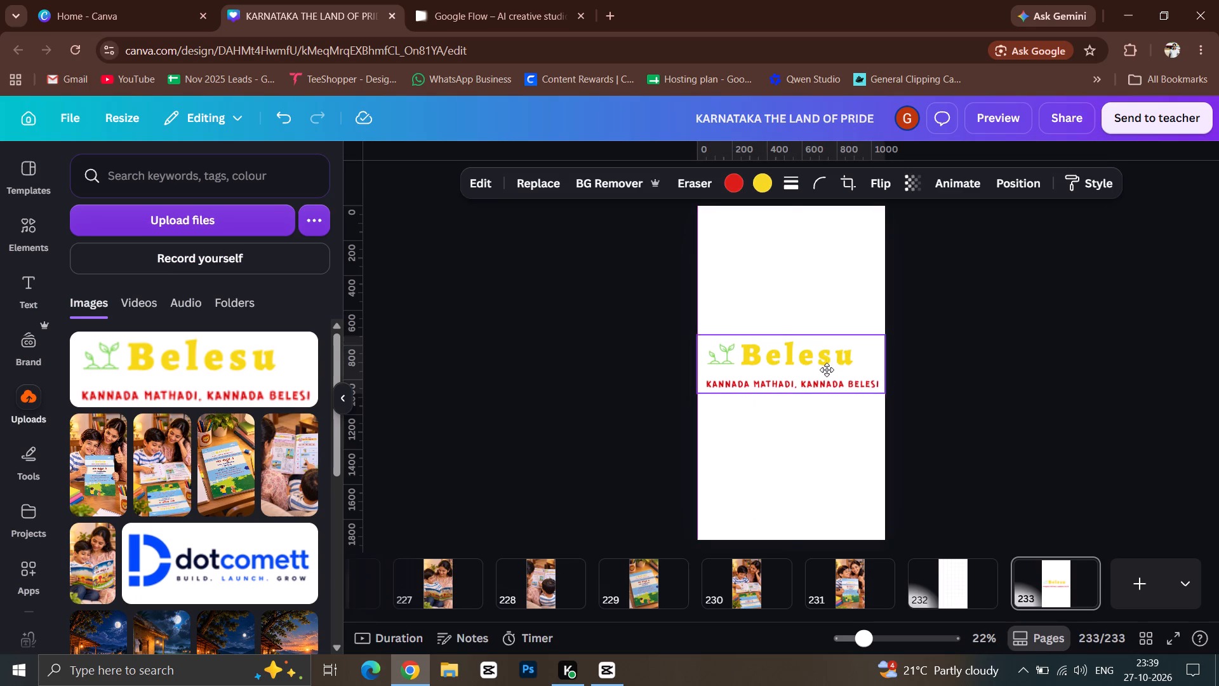
left_click(1143, 323)
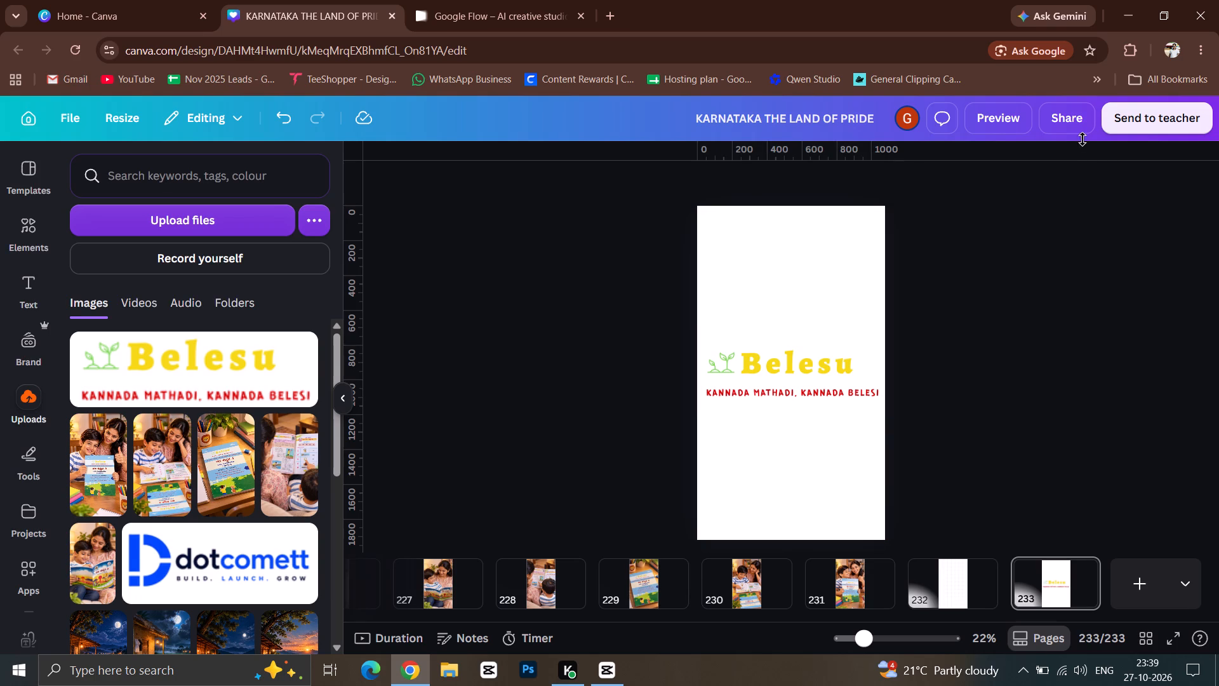
left_click(1077, 121)
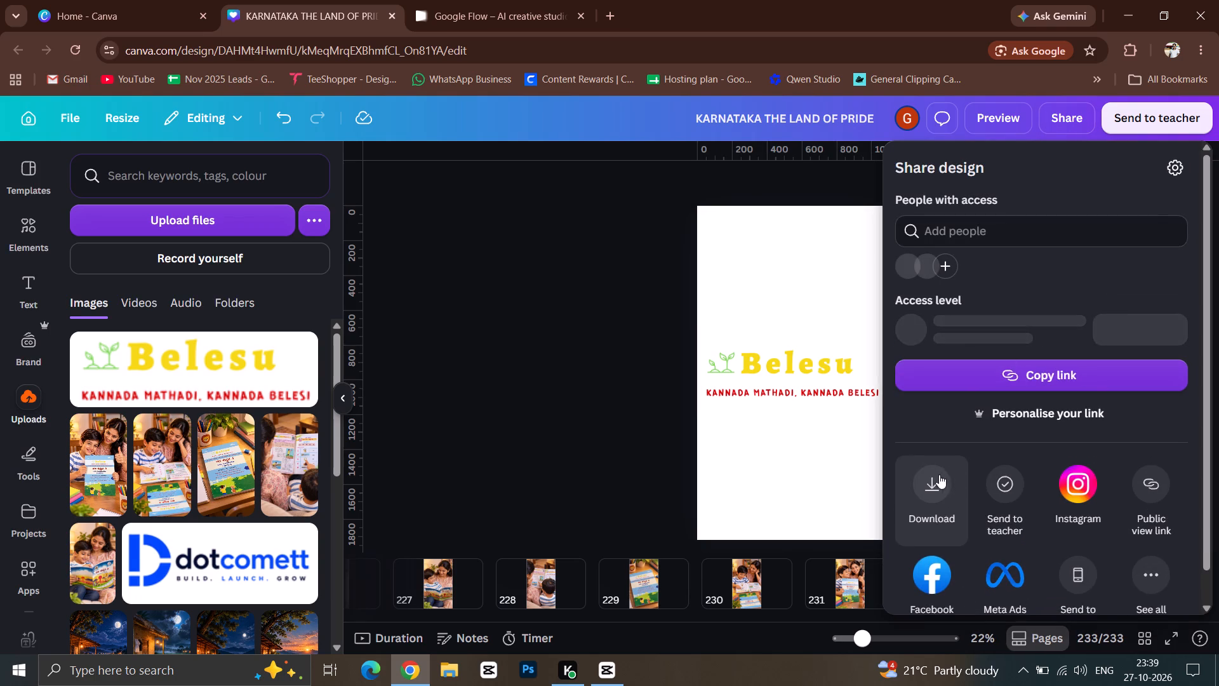
left_click(939, 475)
left_click(1106, 235)
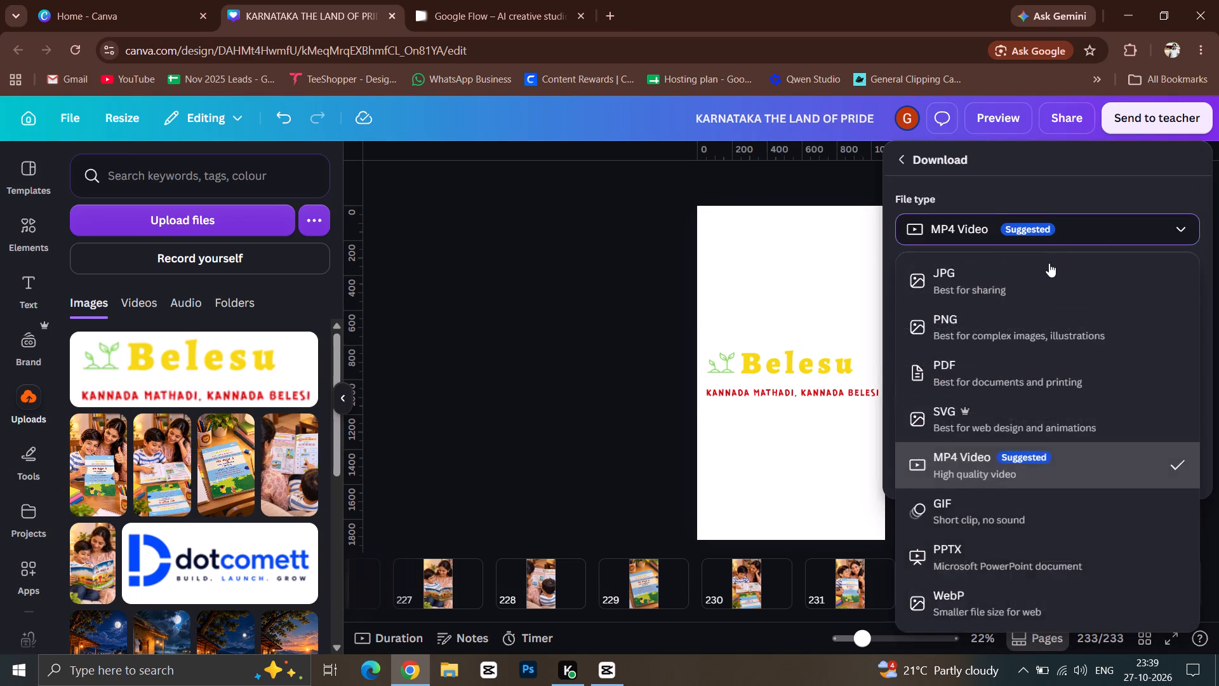
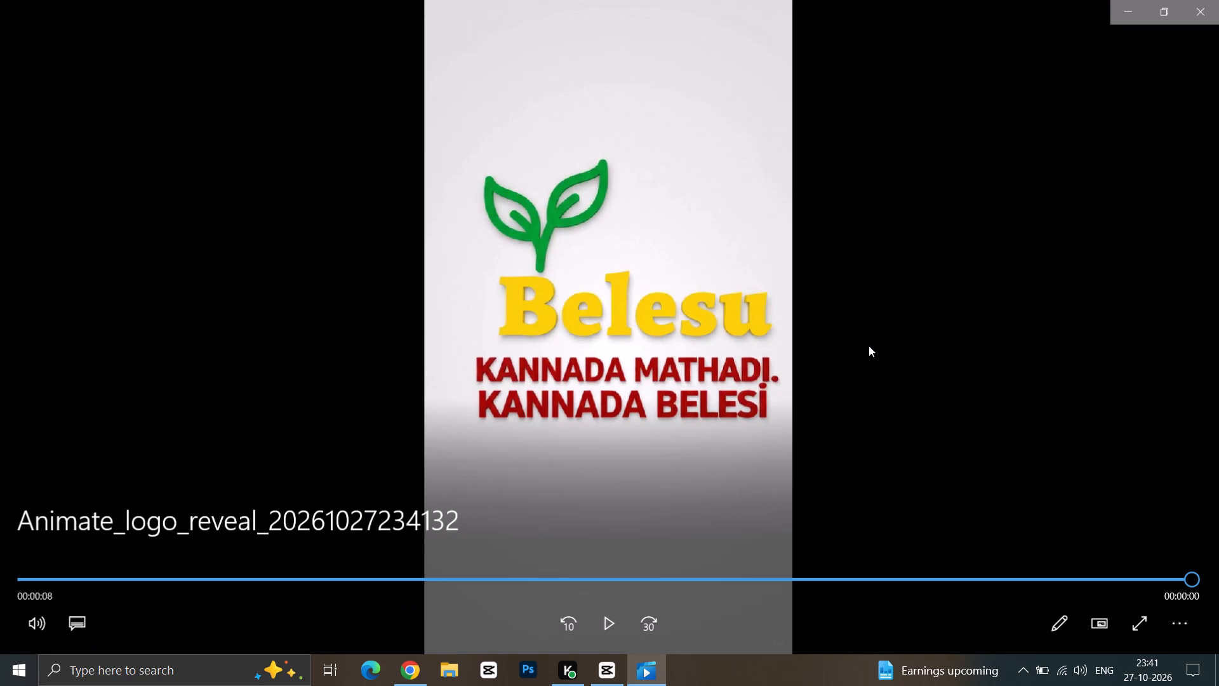
left_click(1188, 15)
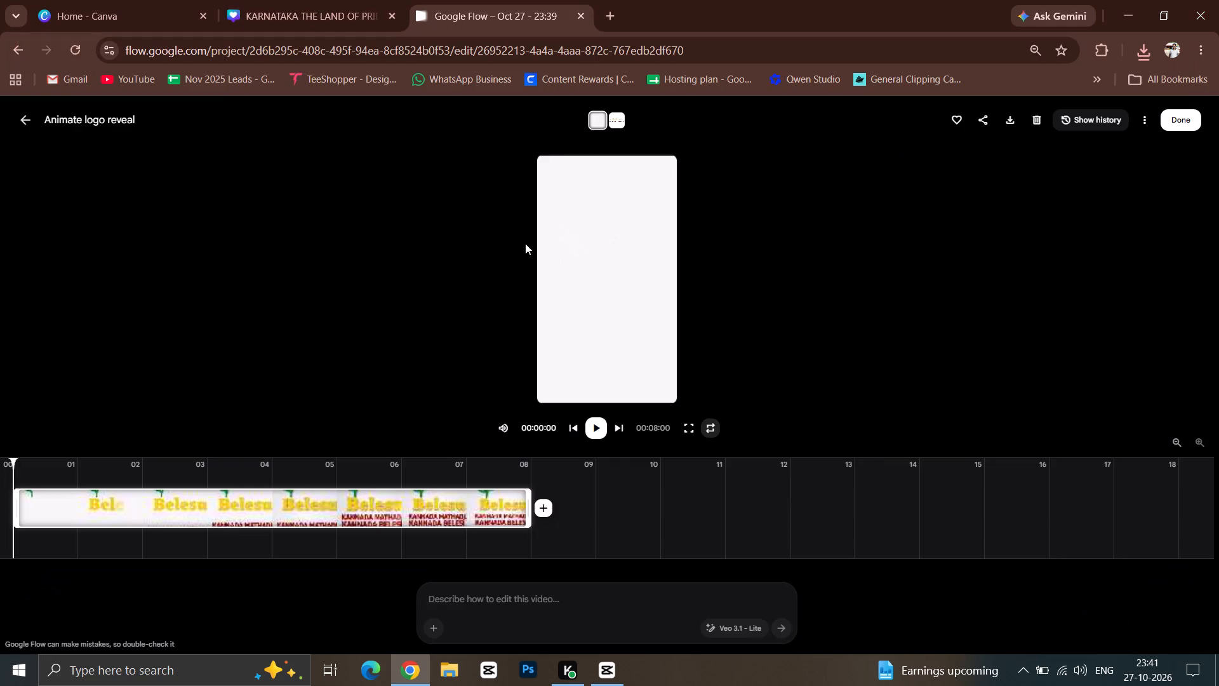
Leave the video editor and close the Google Flow project and the KARNATAKA THE LAND OF PRIDE design.
left_click(30, 131)
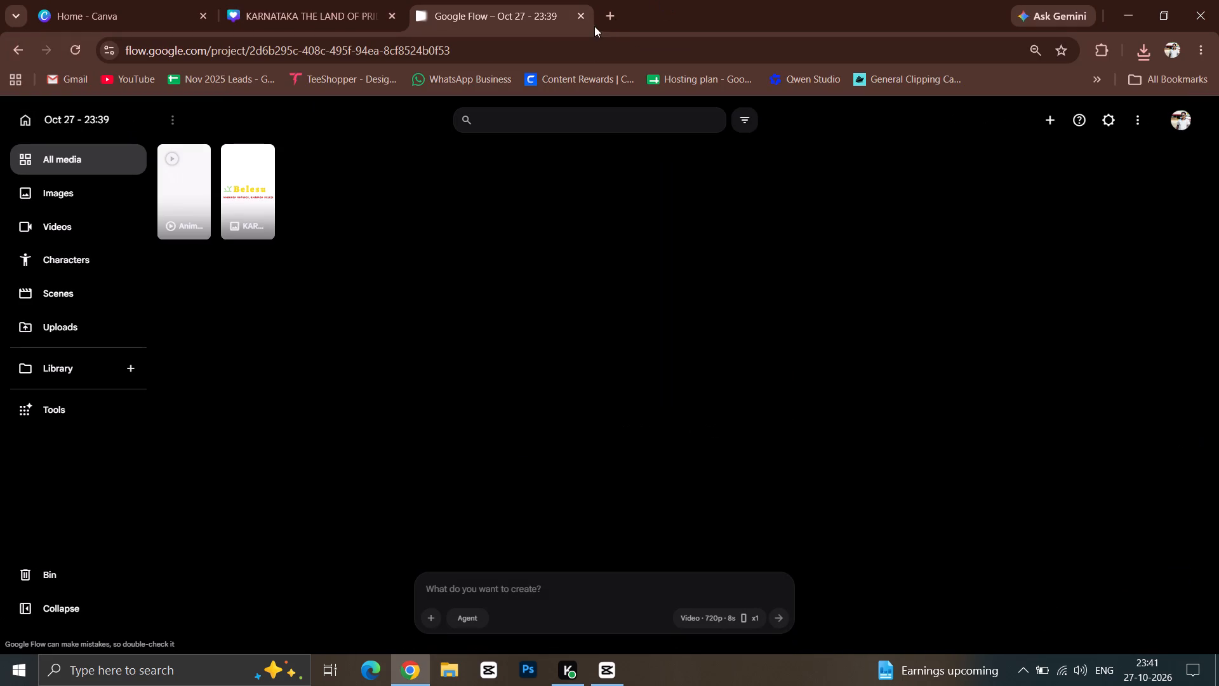
left_click(582, 18)
left_click(396, 24)
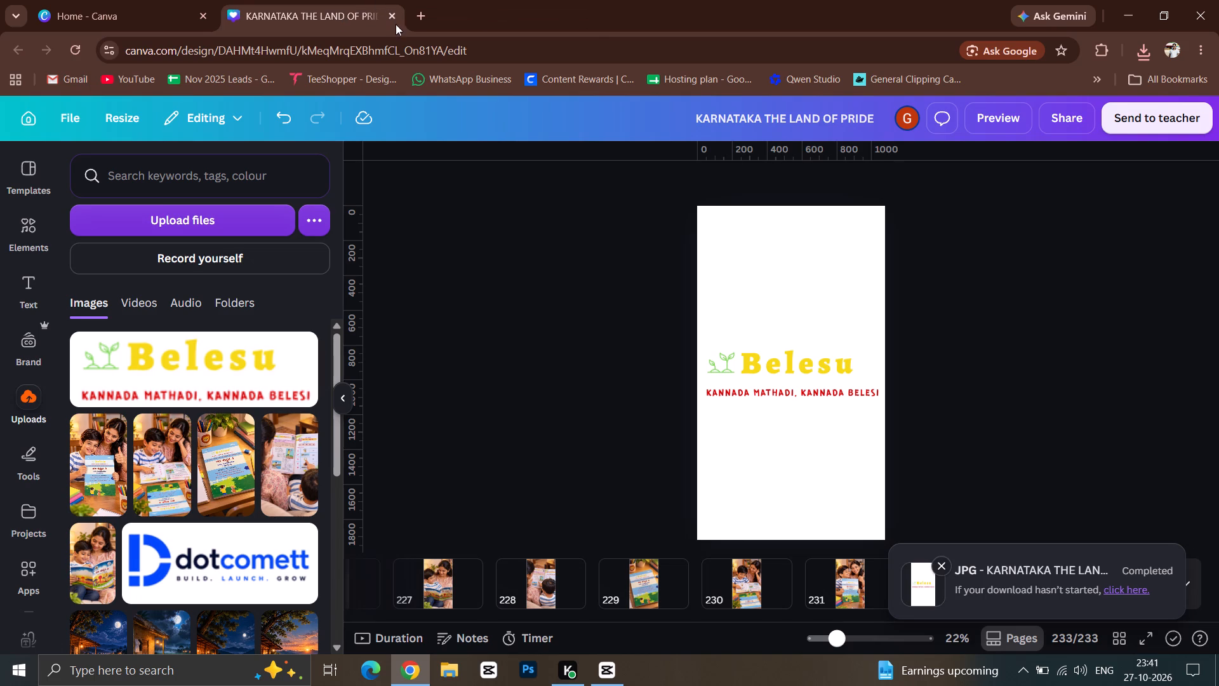
left_click(396, 12)
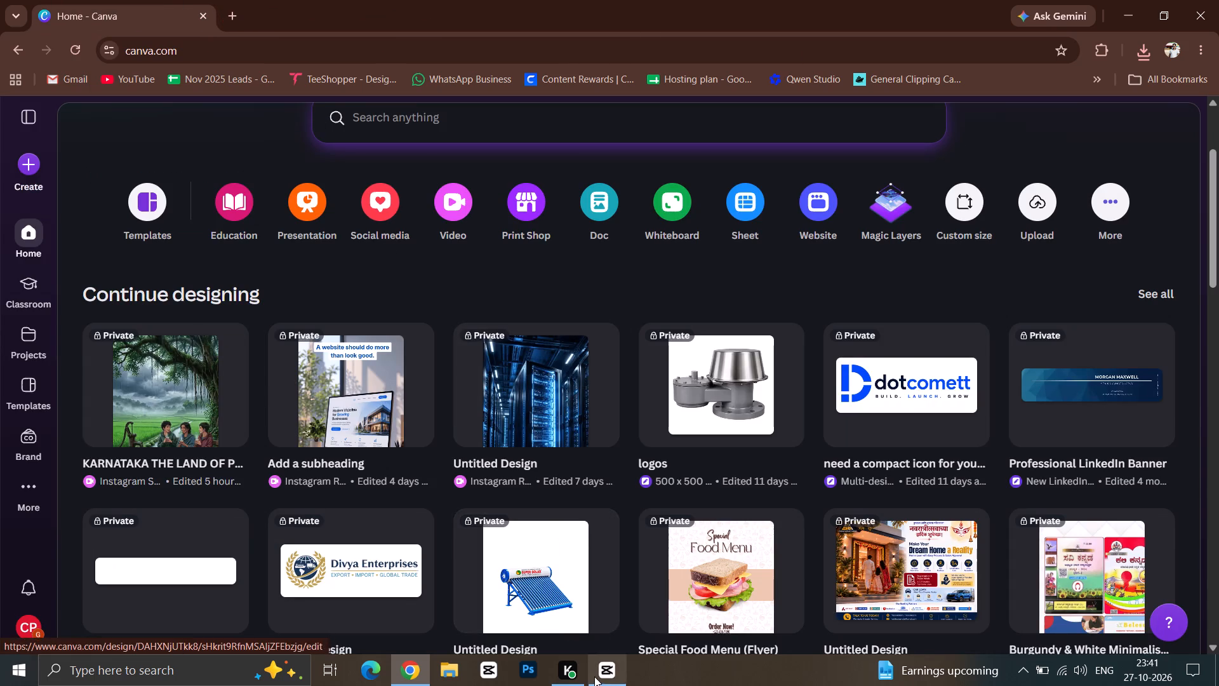
Switch to CapCut and create a new video project.
left_click(592, 673)
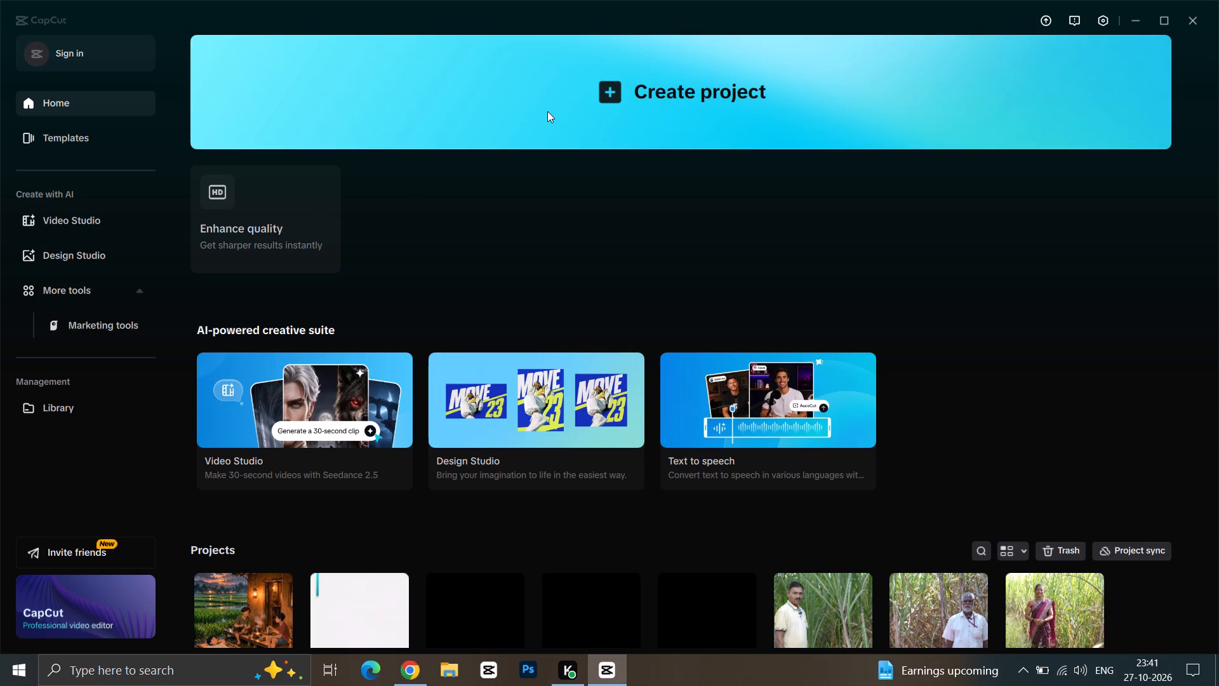
left_click(573, 82)
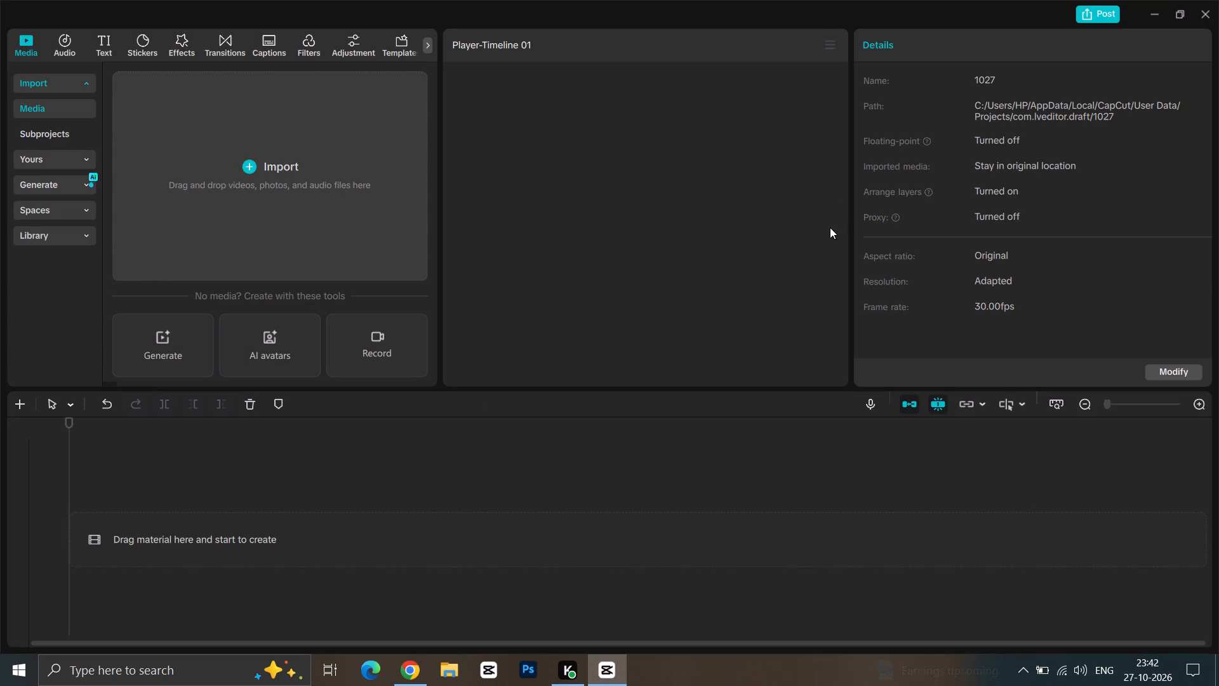
Import the KARNATAKA THE LAND OF PRIDE (1) image, its five 2026-10-27 videos, the dailyvibe corporate music and the _Amma what does this (1) audio from Downloads.
left_click(305, 227)
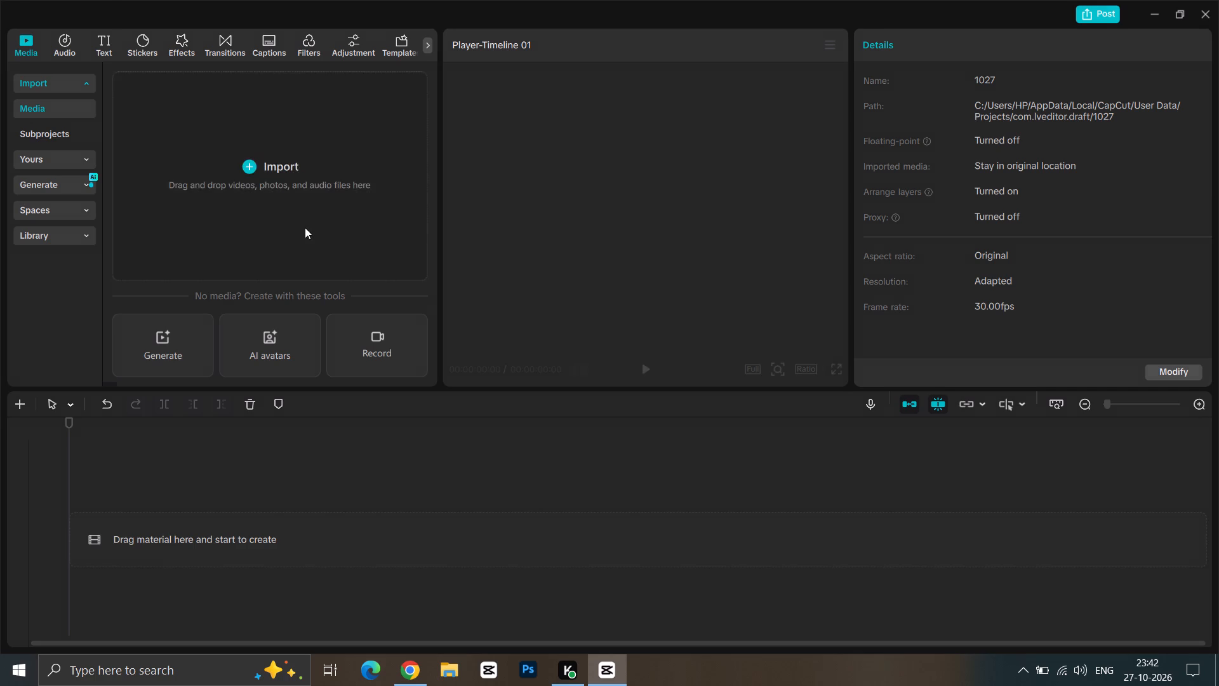
left_click(275, 201)
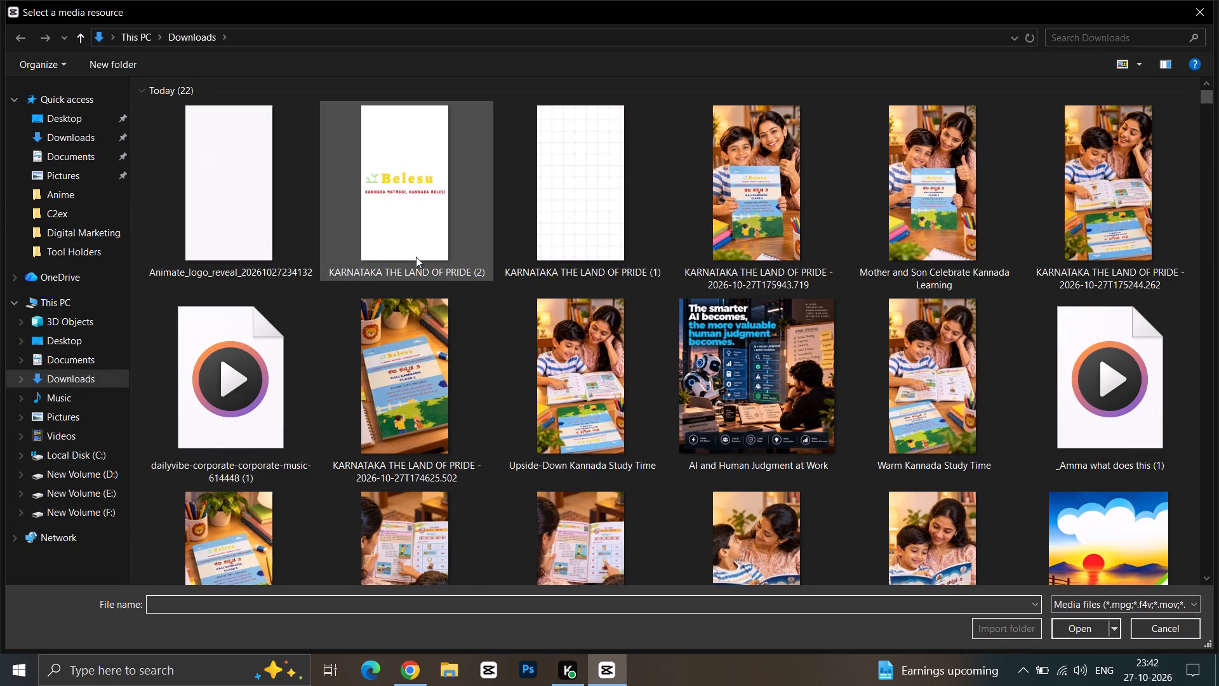
scroll(397, 257, "up", 2)
left_click(591, 226)
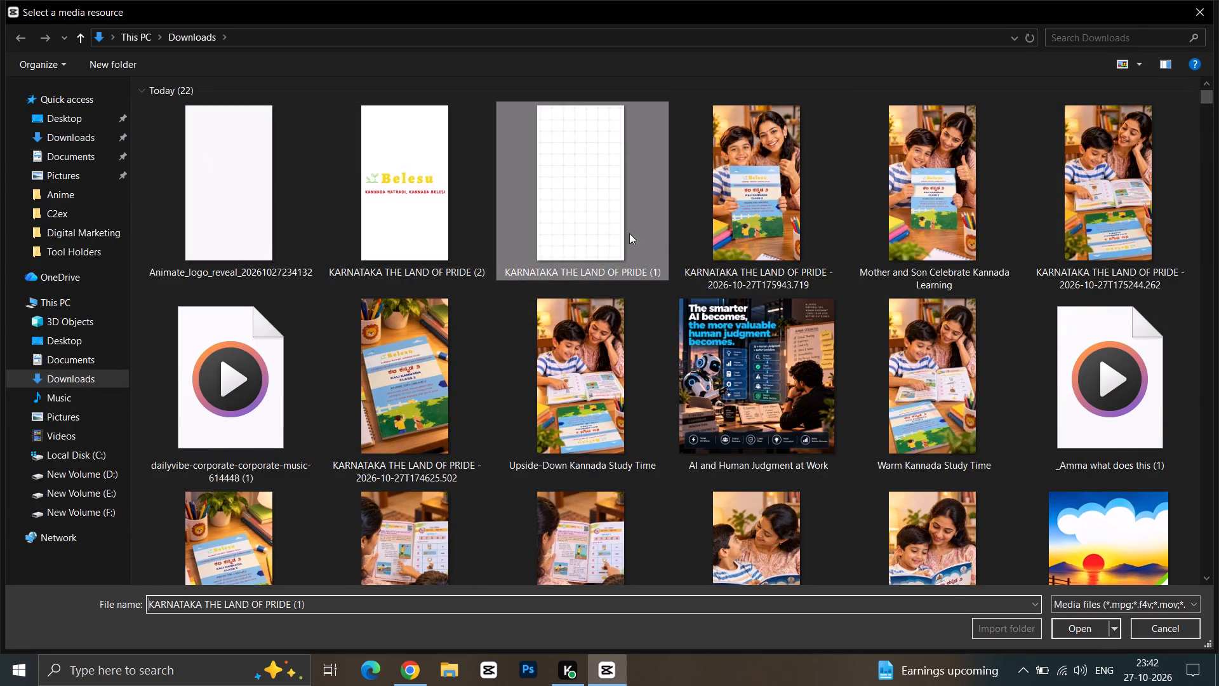
left_click(773, 230, "ctrl")
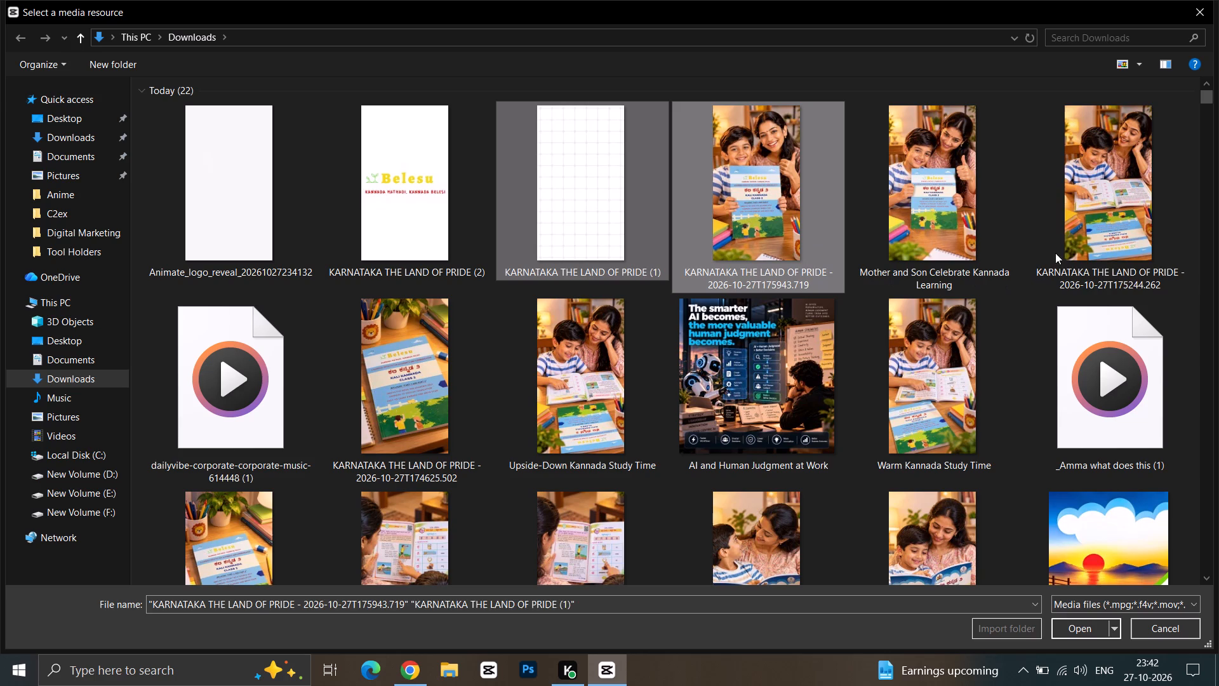
left_click(1067, 235, "ctrl")
left_click(397, 367, "ctrl")
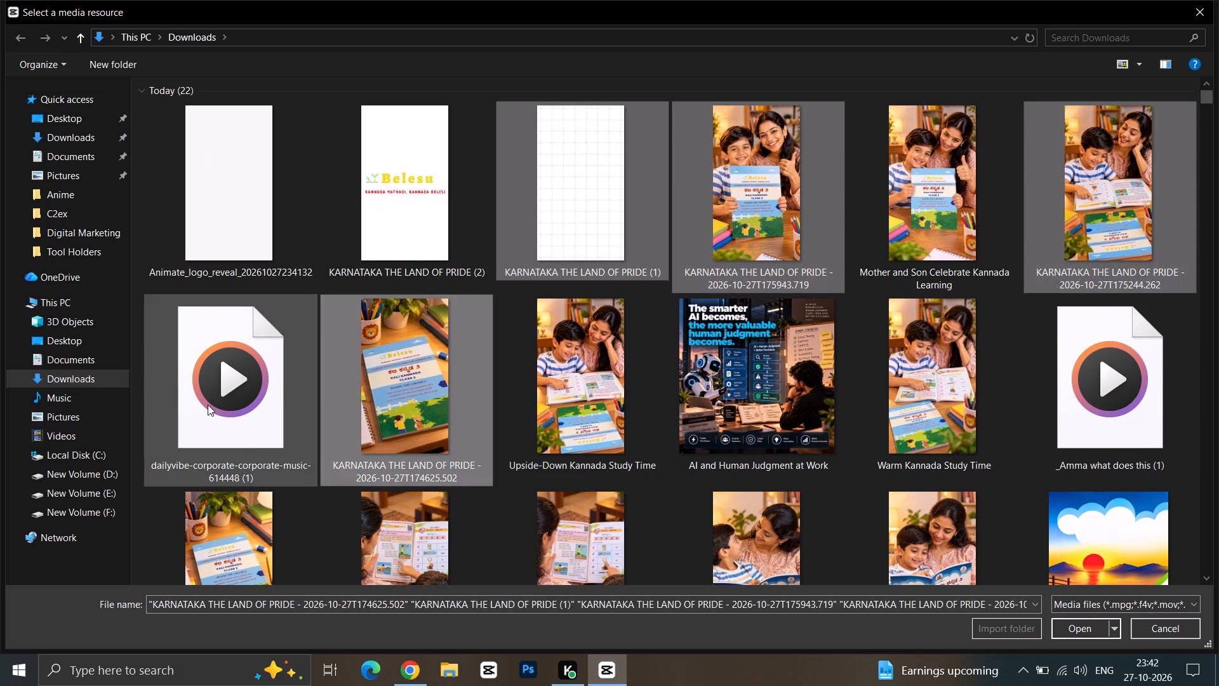
left_click(208, 406, "ctrl")
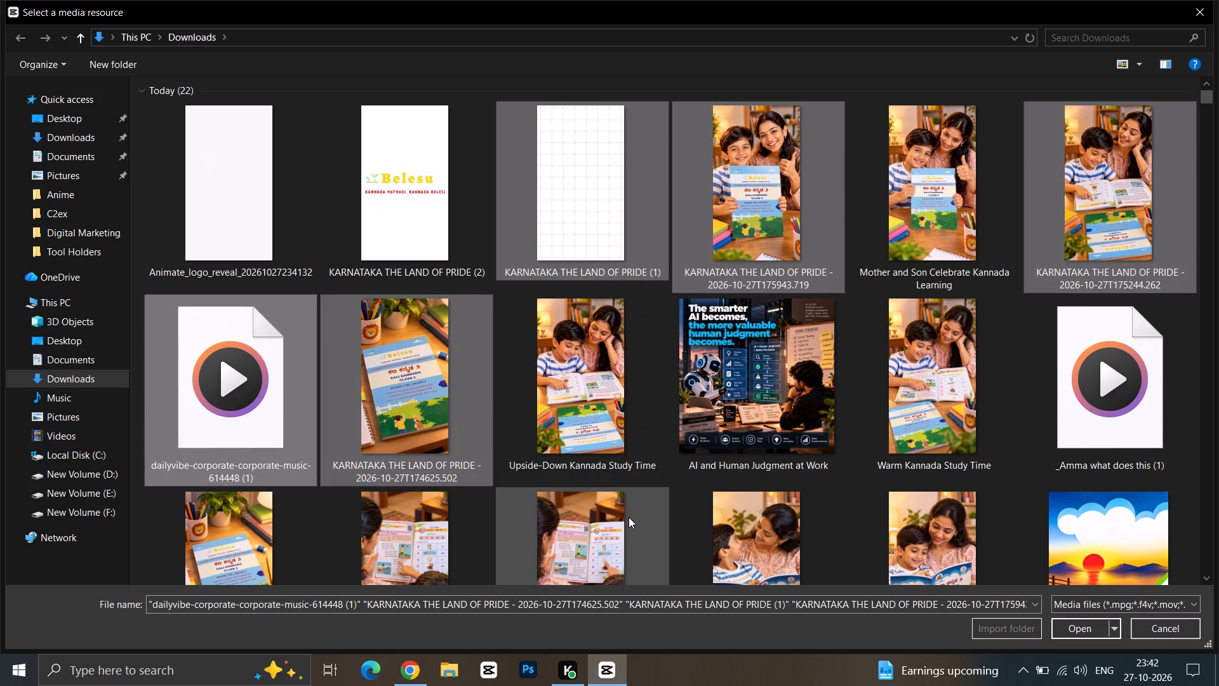
left_click(1086, 311, "ctrl")
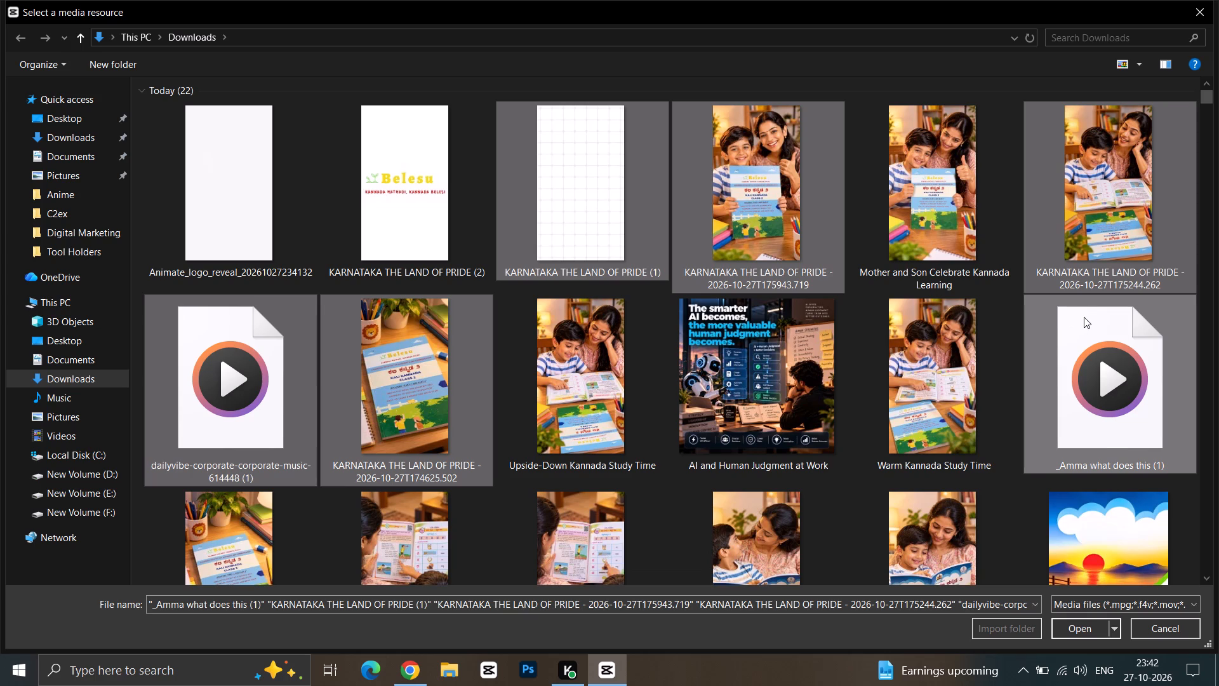
scroll(1084, 317, "down", 1)
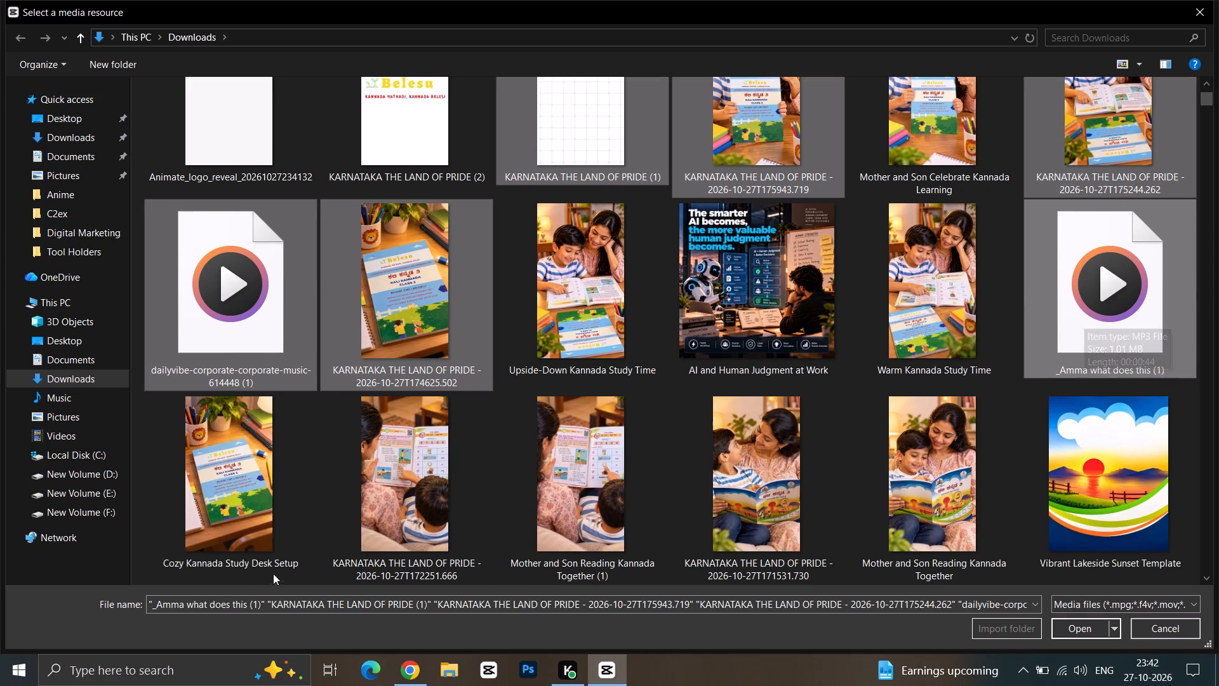
left_click(401, 531, "ctrl")
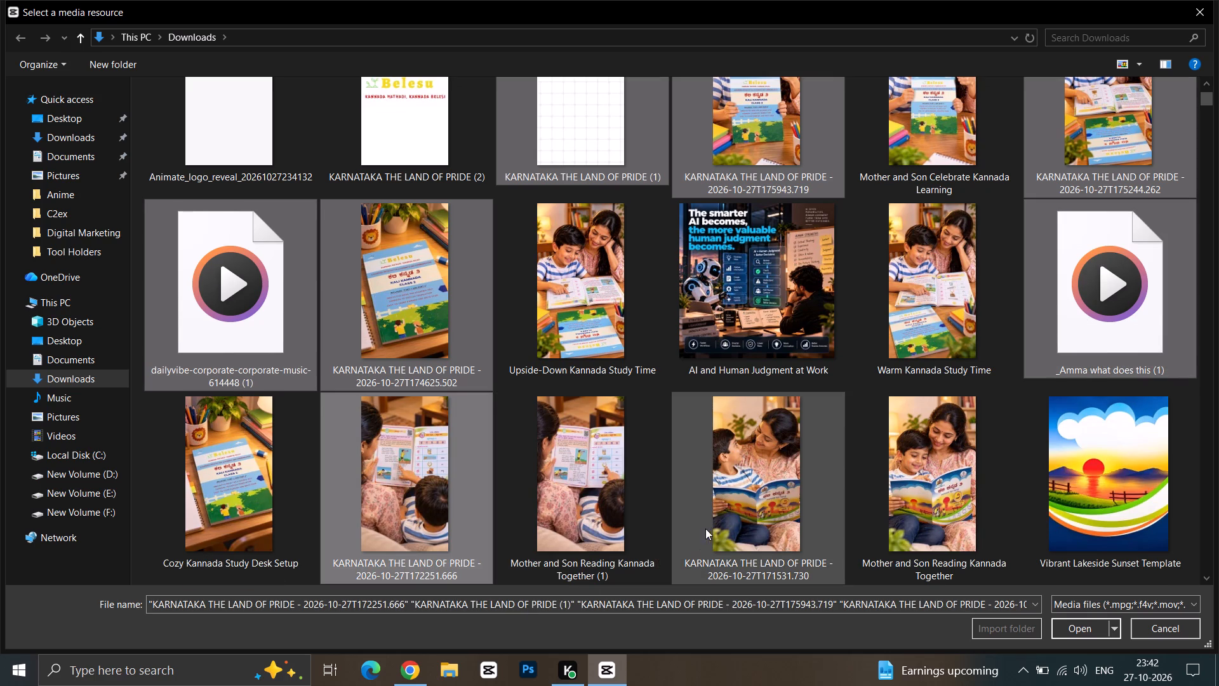
left_click(737, 505, "ctrl")
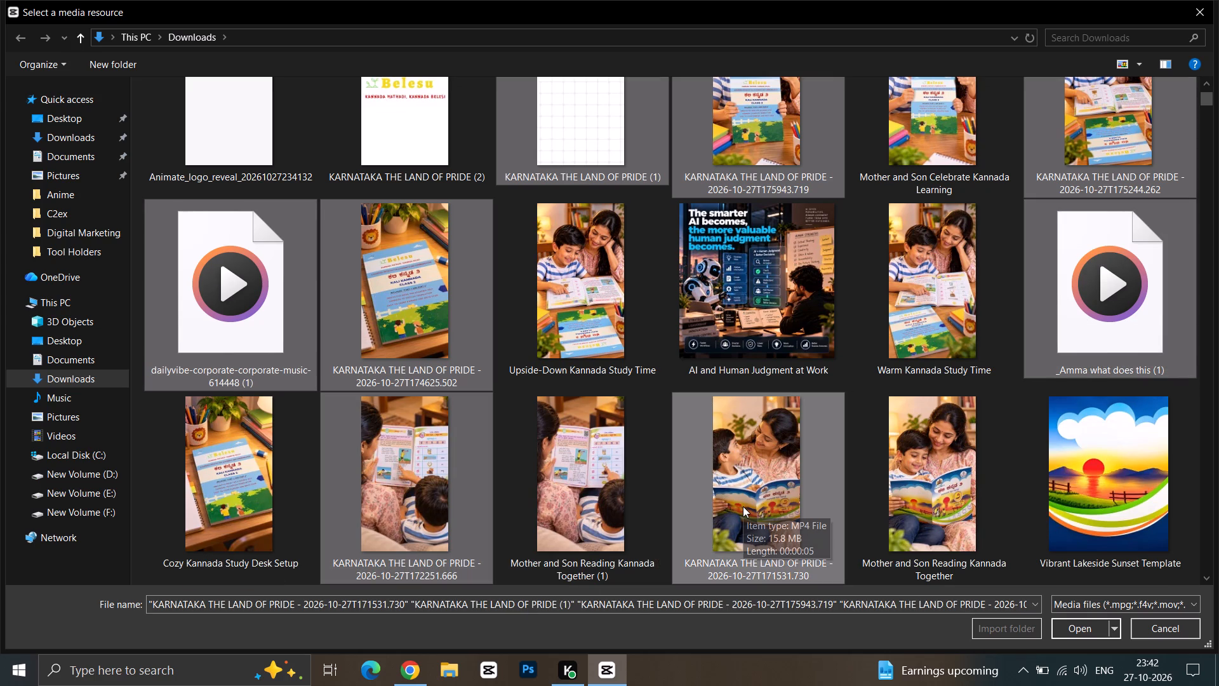
scroll(743, 506, "down", 2)
scroll(747, 480, "up", 1)
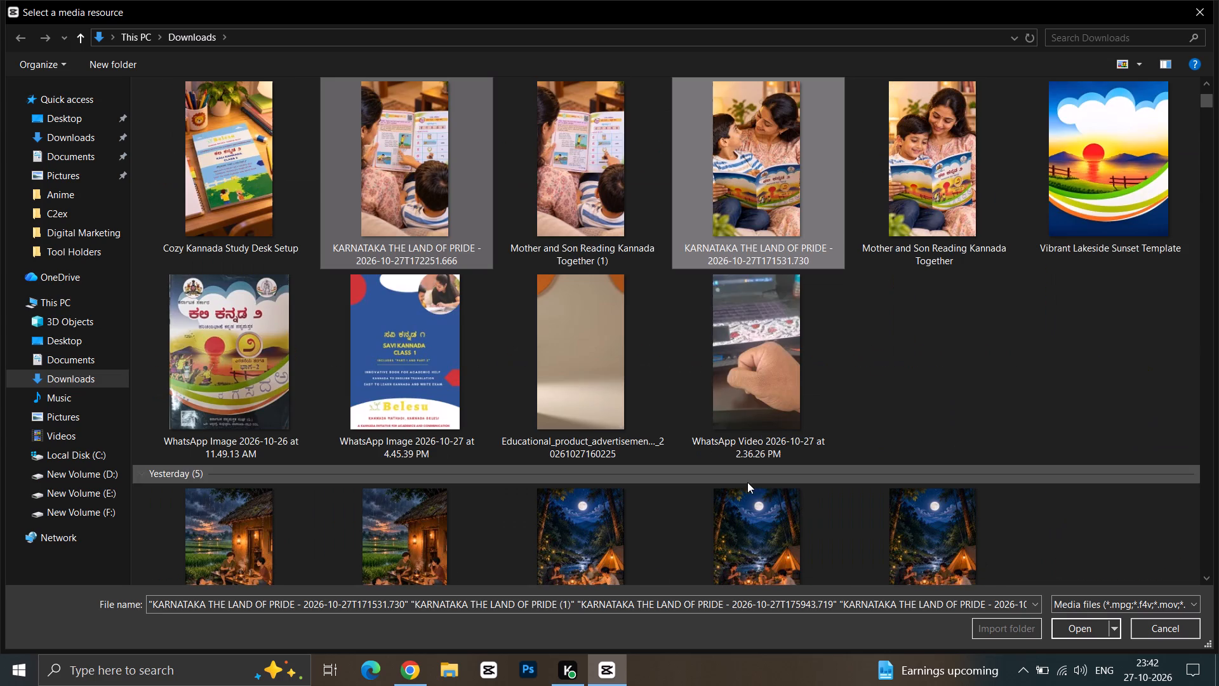
left_click(1084, 633)
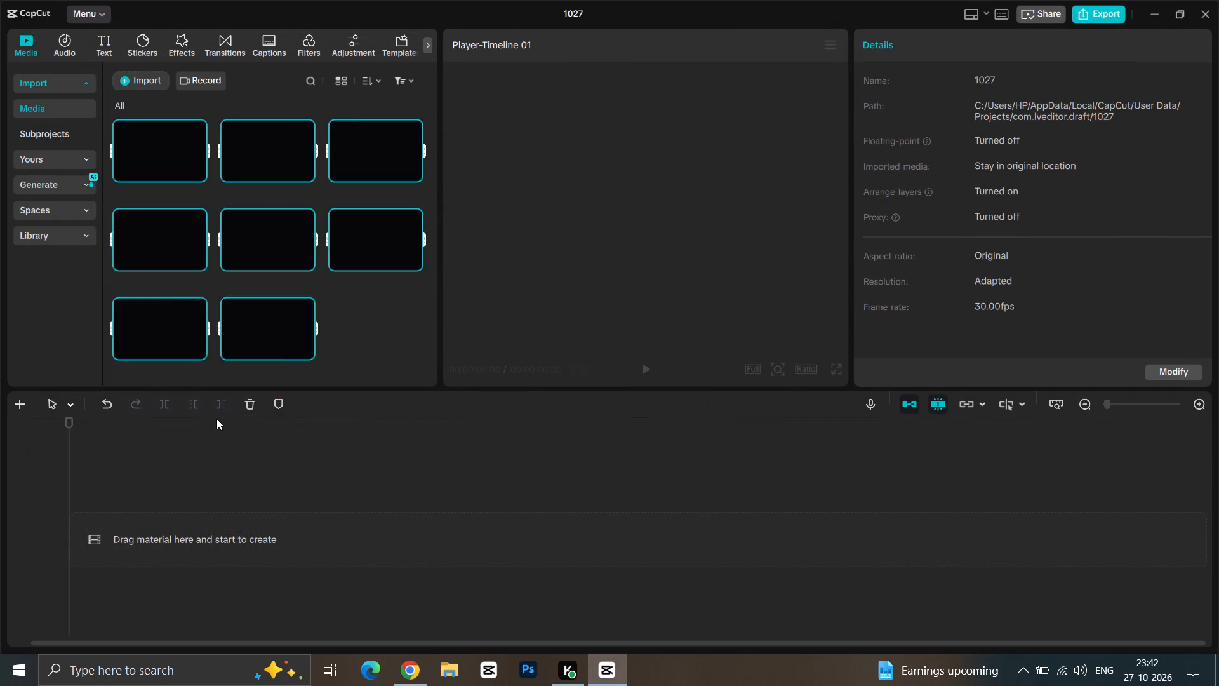
left_click(364, 339)
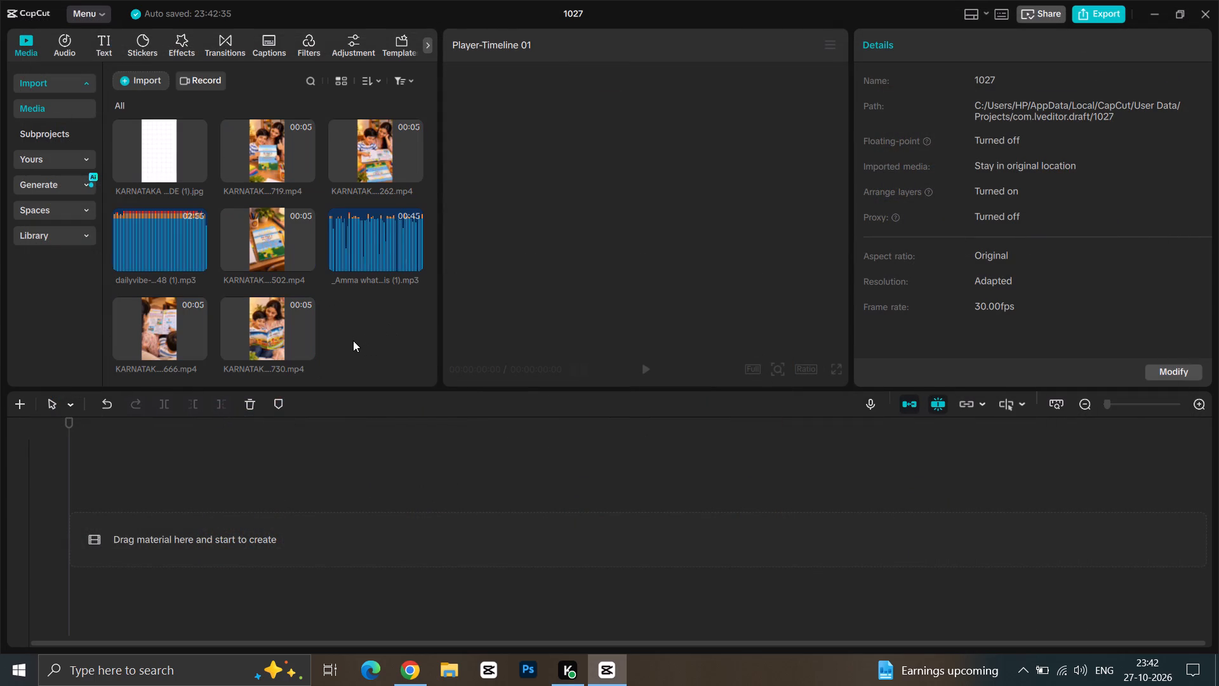
Import the July 28 video from the Belesu folder on drive D into the project media.
left_click(140, 90)
left_click(140, 81)
left_click(168, 106)
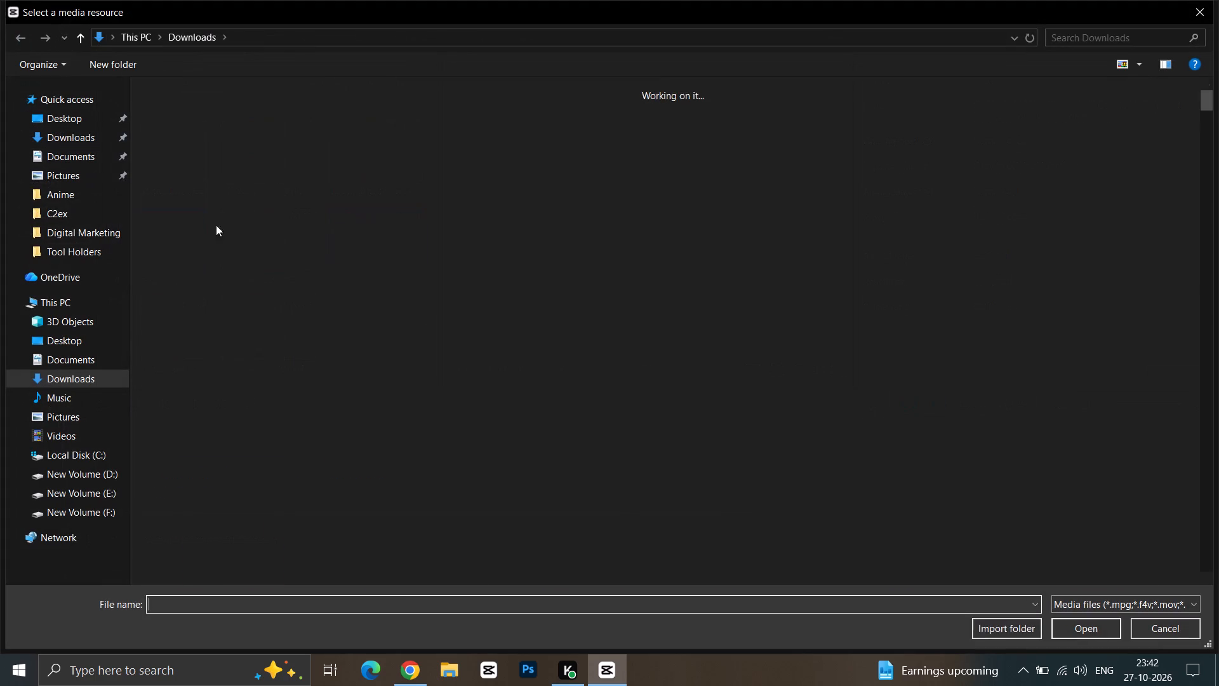
left_click(83, 231)
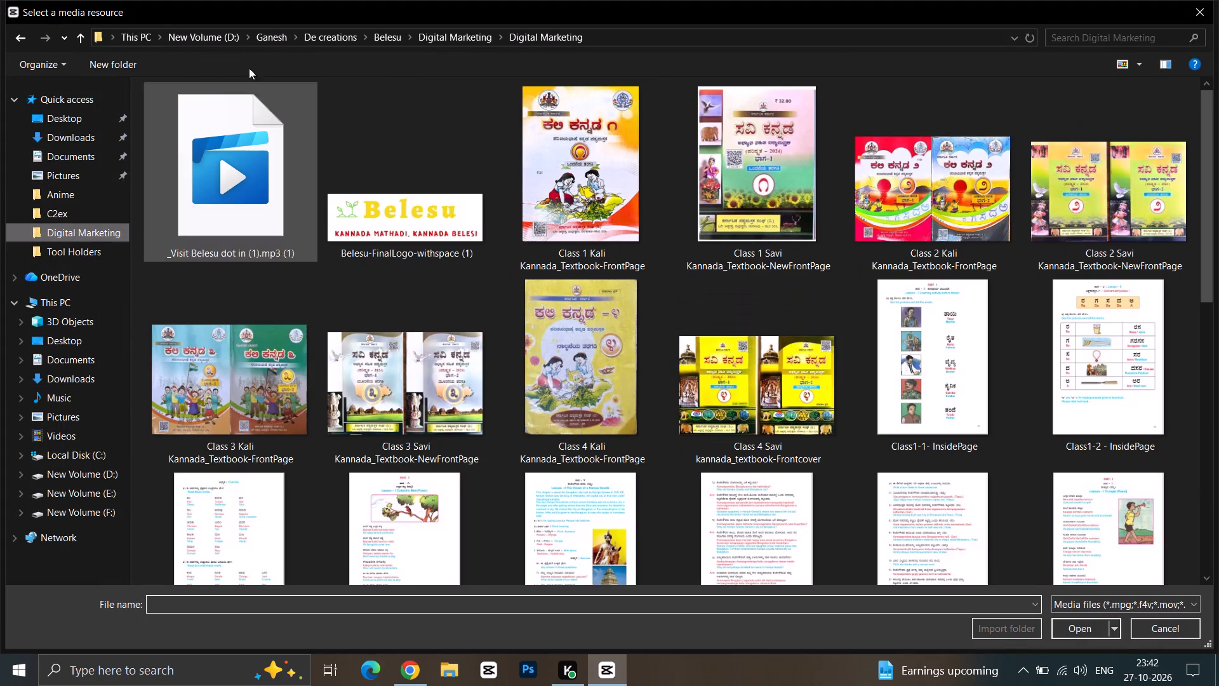
left_click(385, 39)
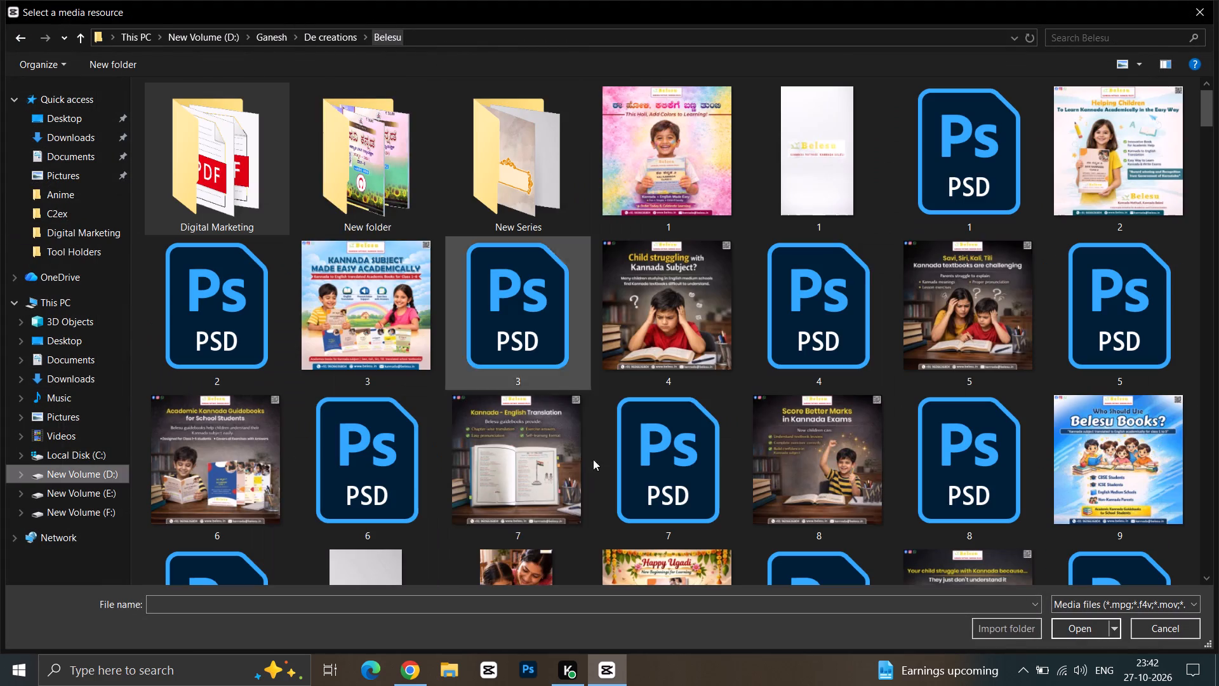
scroll(762, 374, "up", 1)
scroll(762, 377, "down", 12)
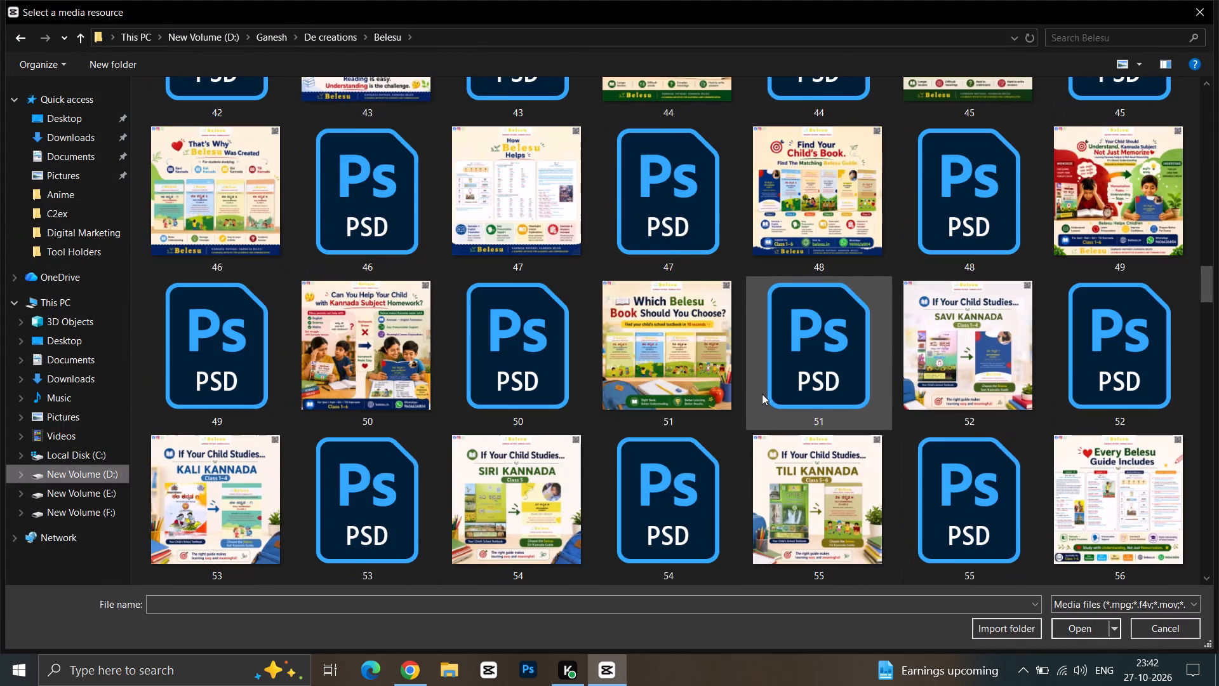
scroll(762, 406, "down", 15)
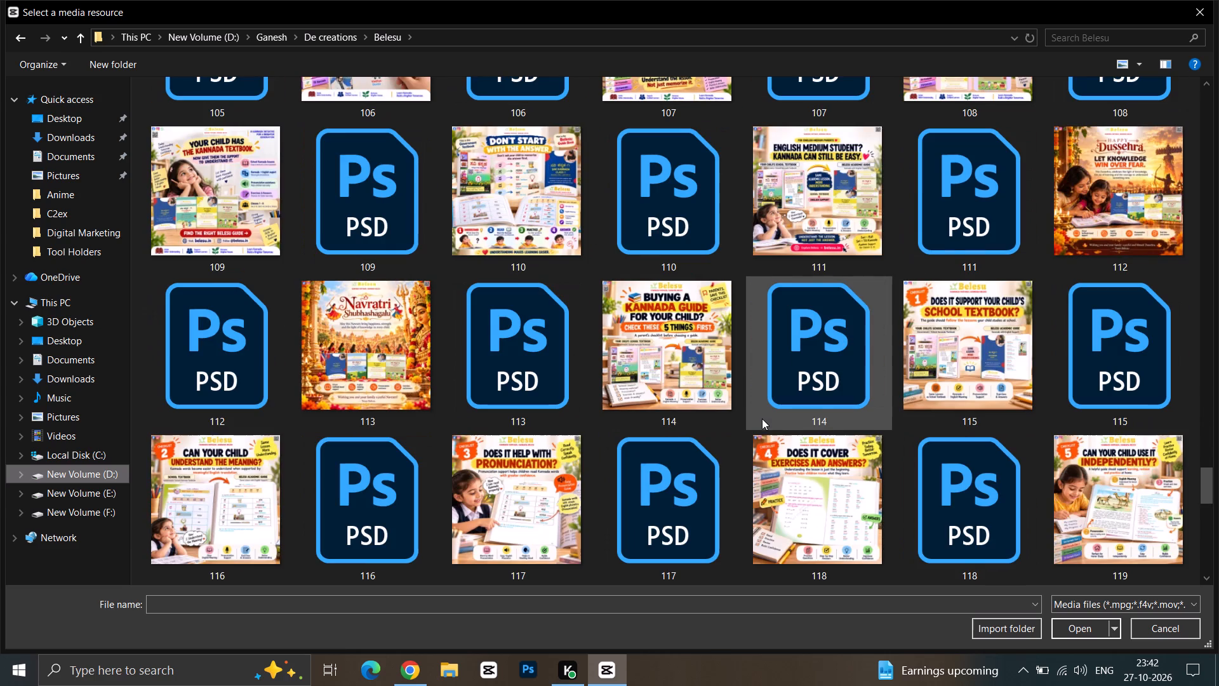
scroll(762, 420, "down", 5)
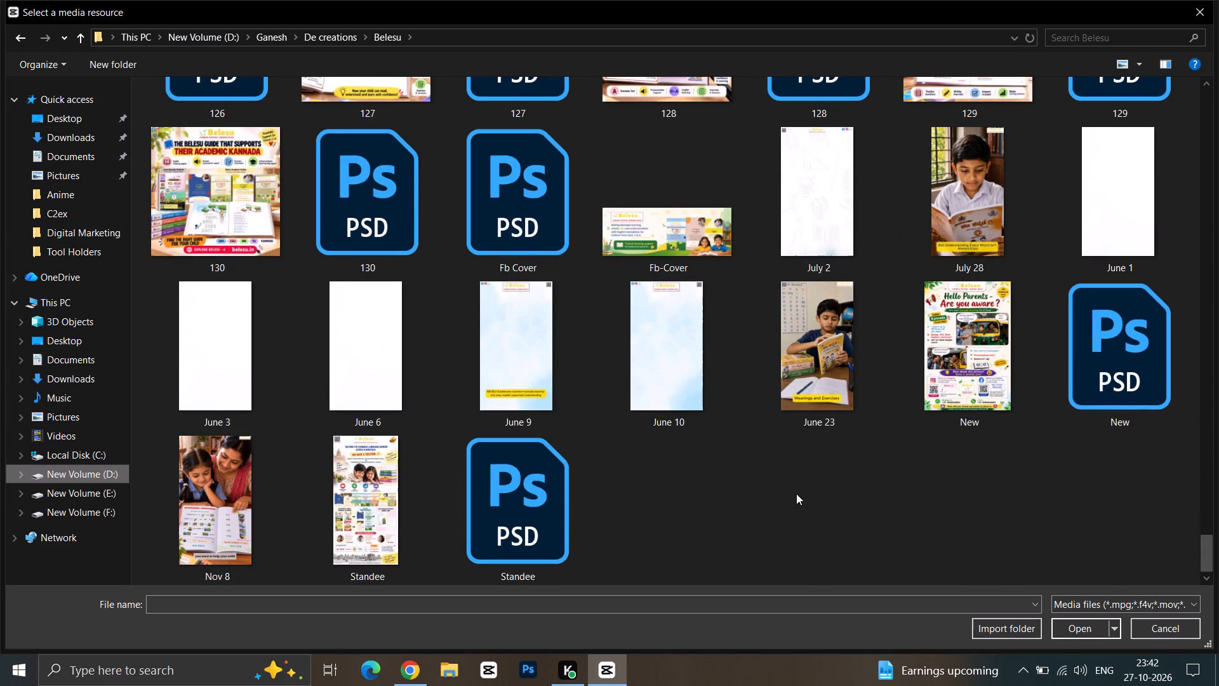
double_click(937, 196)
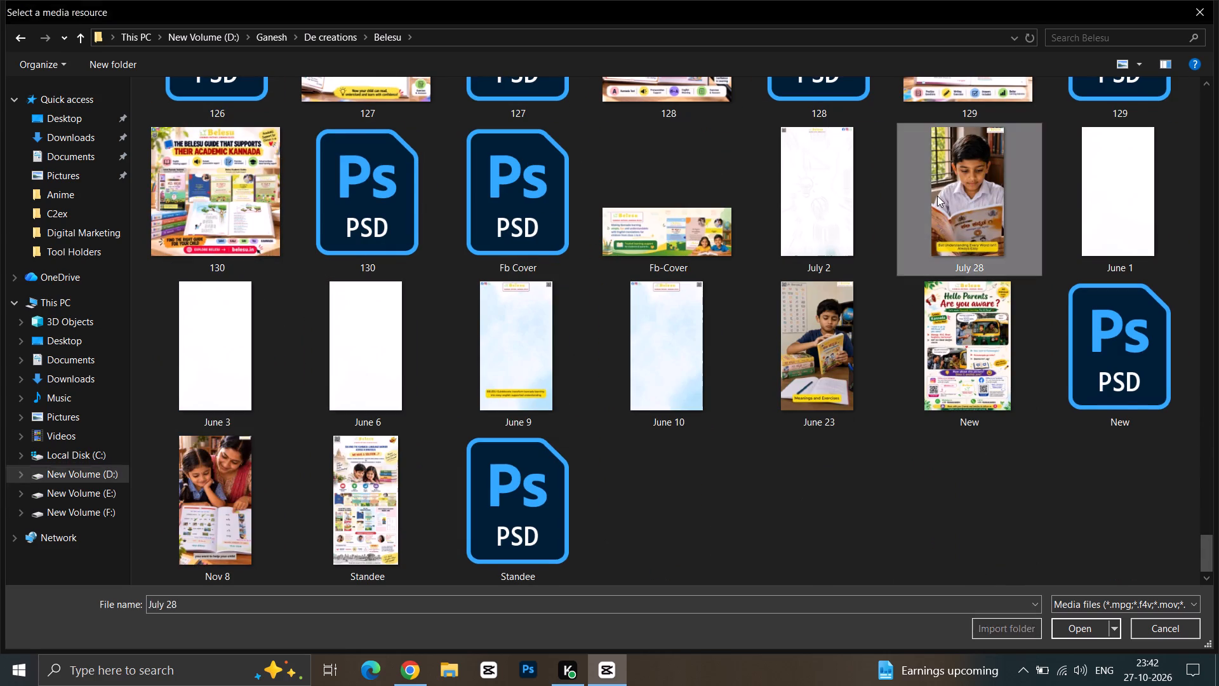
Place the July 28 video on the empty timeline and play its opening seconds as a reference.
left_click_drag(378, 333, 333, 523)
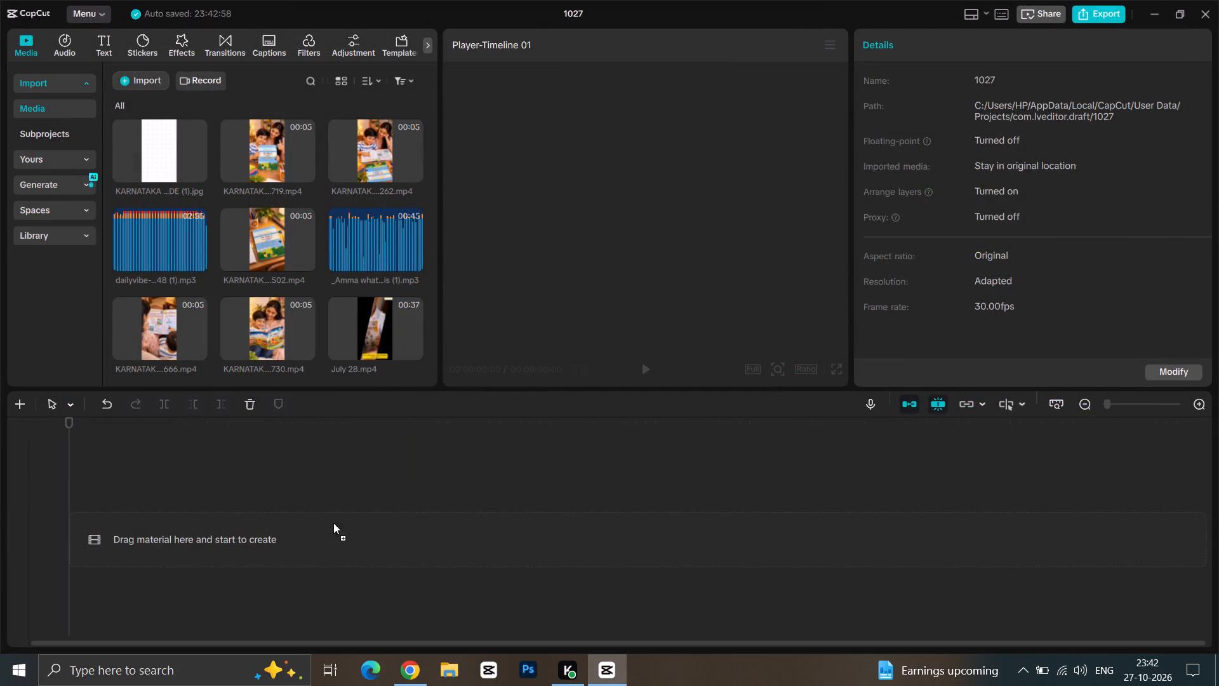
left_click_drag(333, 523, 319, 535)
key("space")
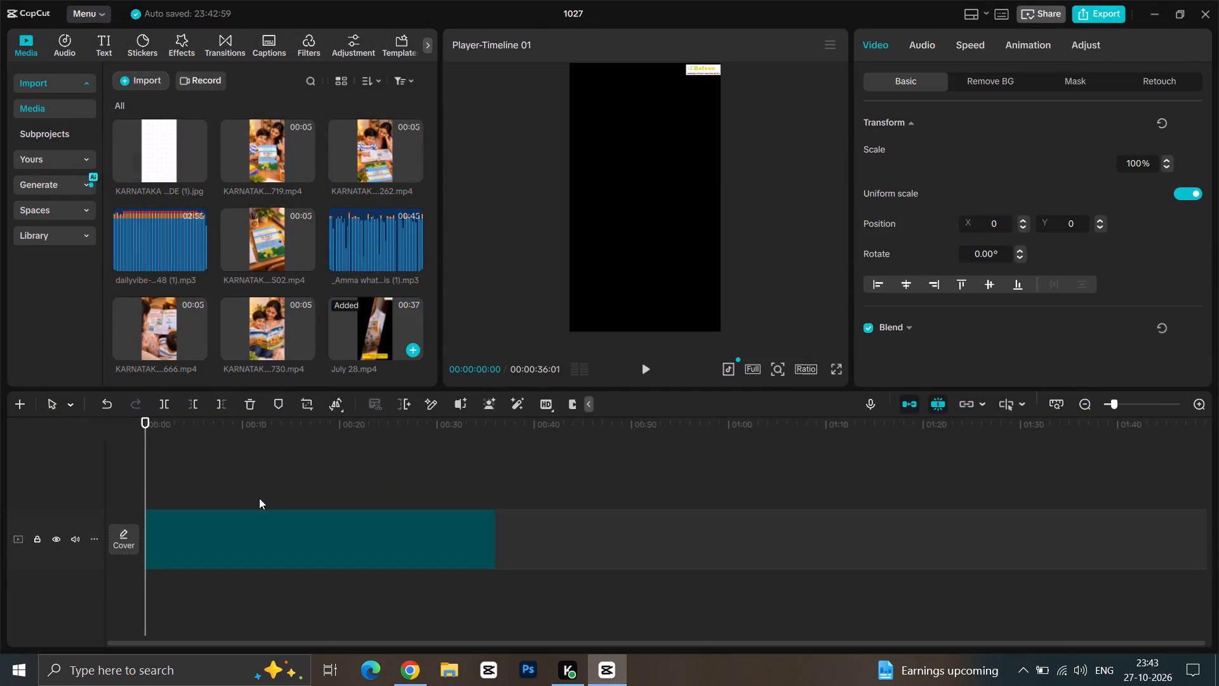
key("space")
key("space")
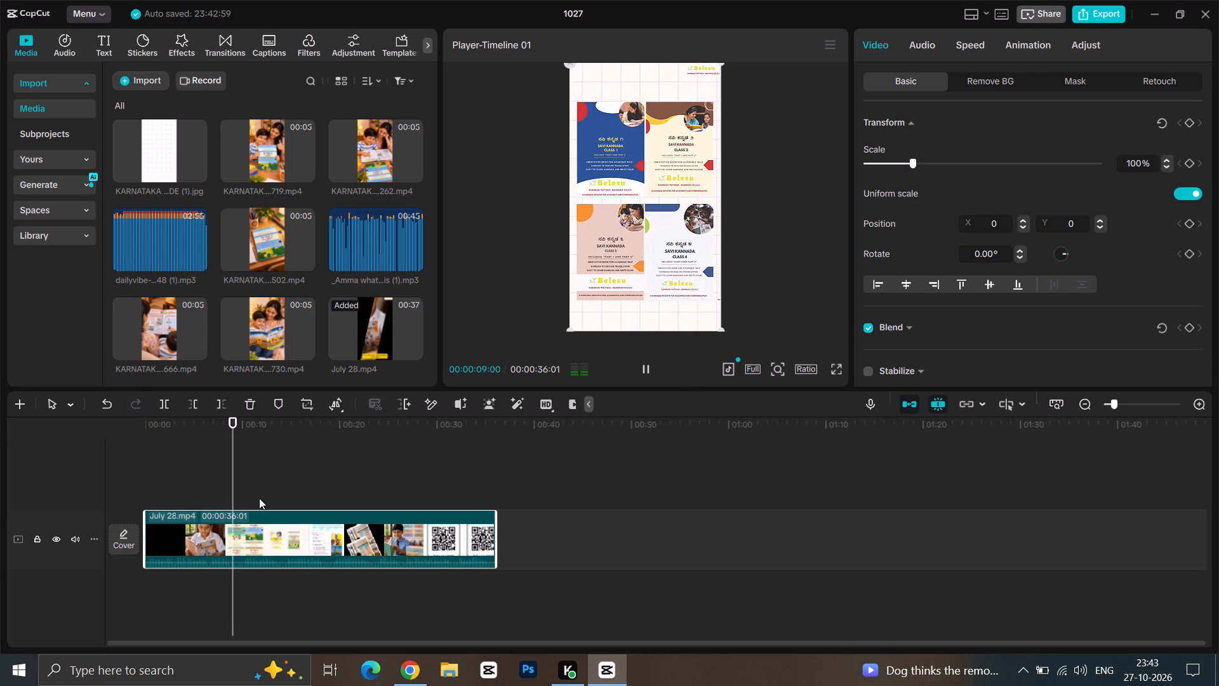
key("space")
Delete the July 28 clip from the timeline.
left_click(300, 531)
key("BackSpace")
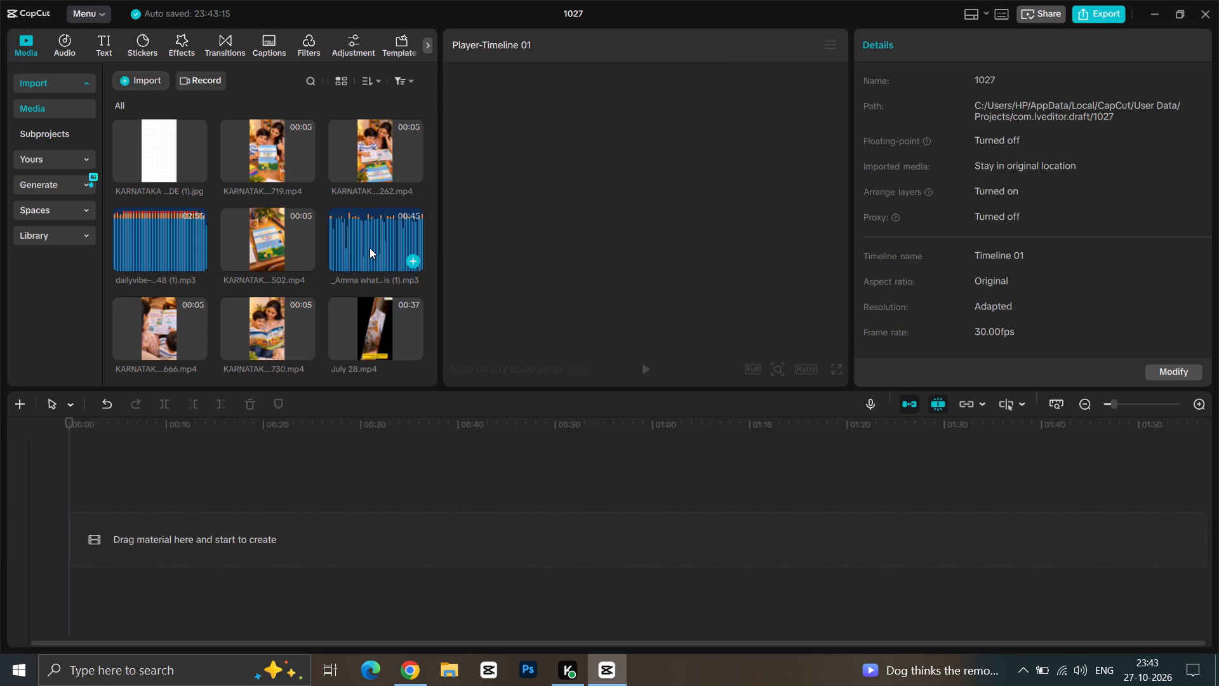
Place the dailyvibe corporate music and the _Amma what does this (1) voiceover on separate audio tracks, both starting at 00:00.
left_click_drag(370, 248, 367, 255)
left_click_drag(181, 249, 142, 586)
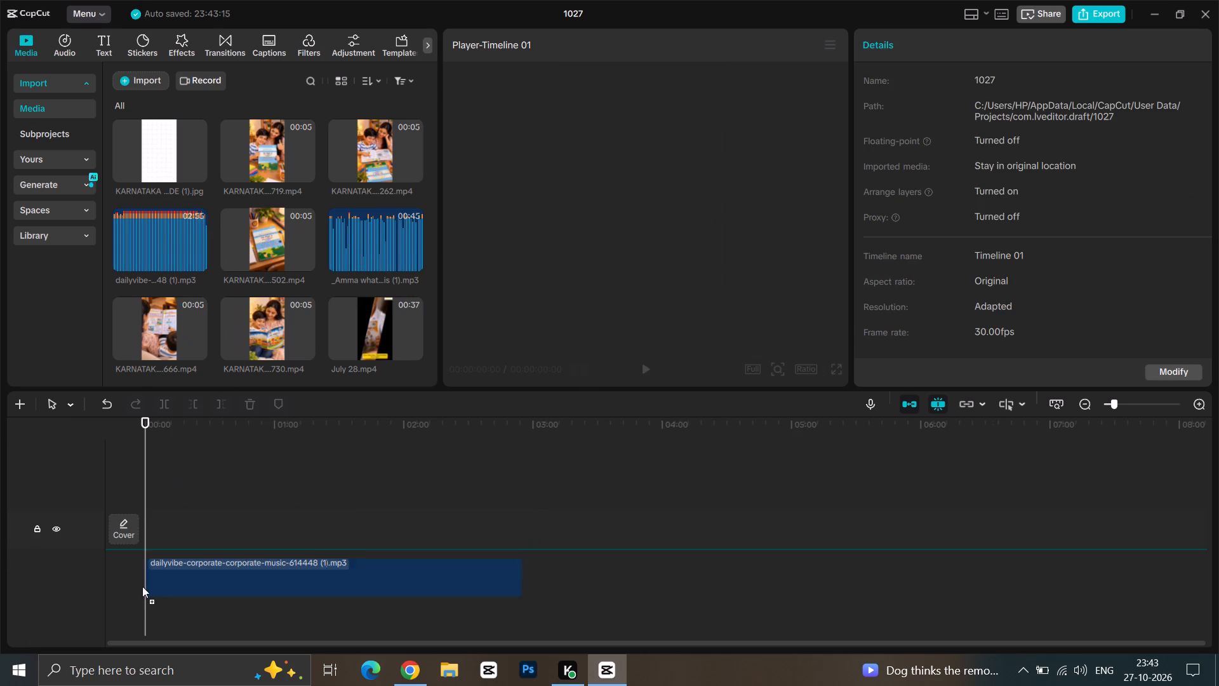
left_click_drag(142, 586, 145, 539)
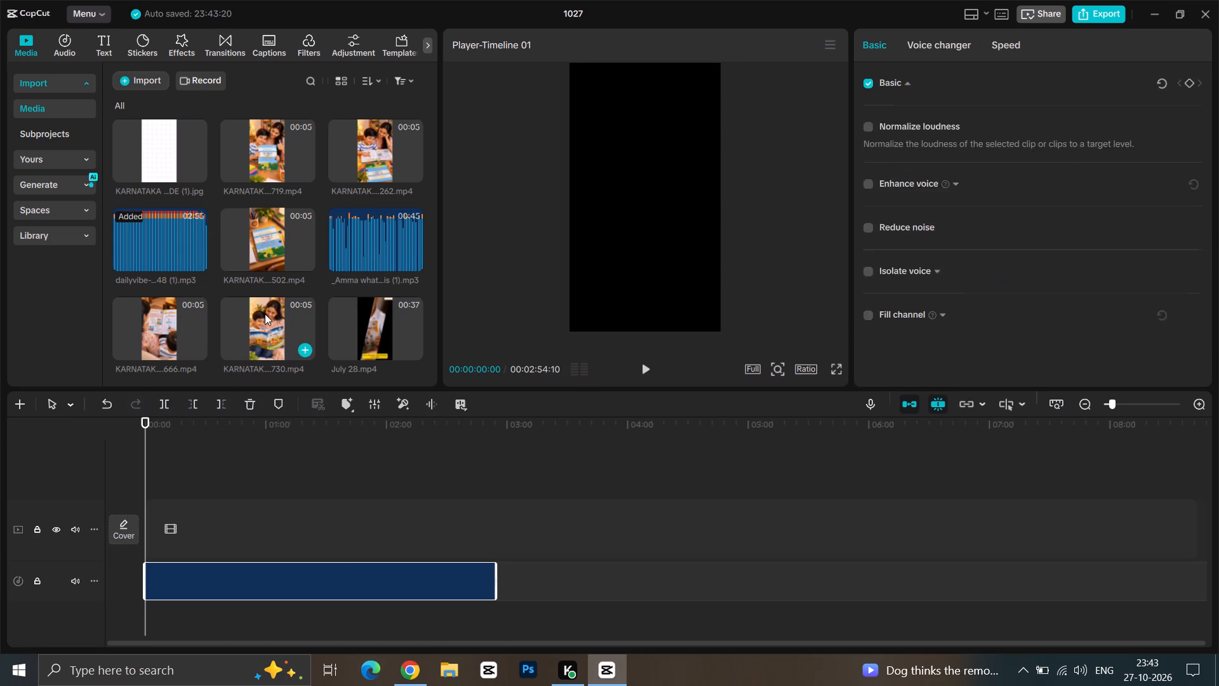
left_click_drag(377, 238, 158, 537)
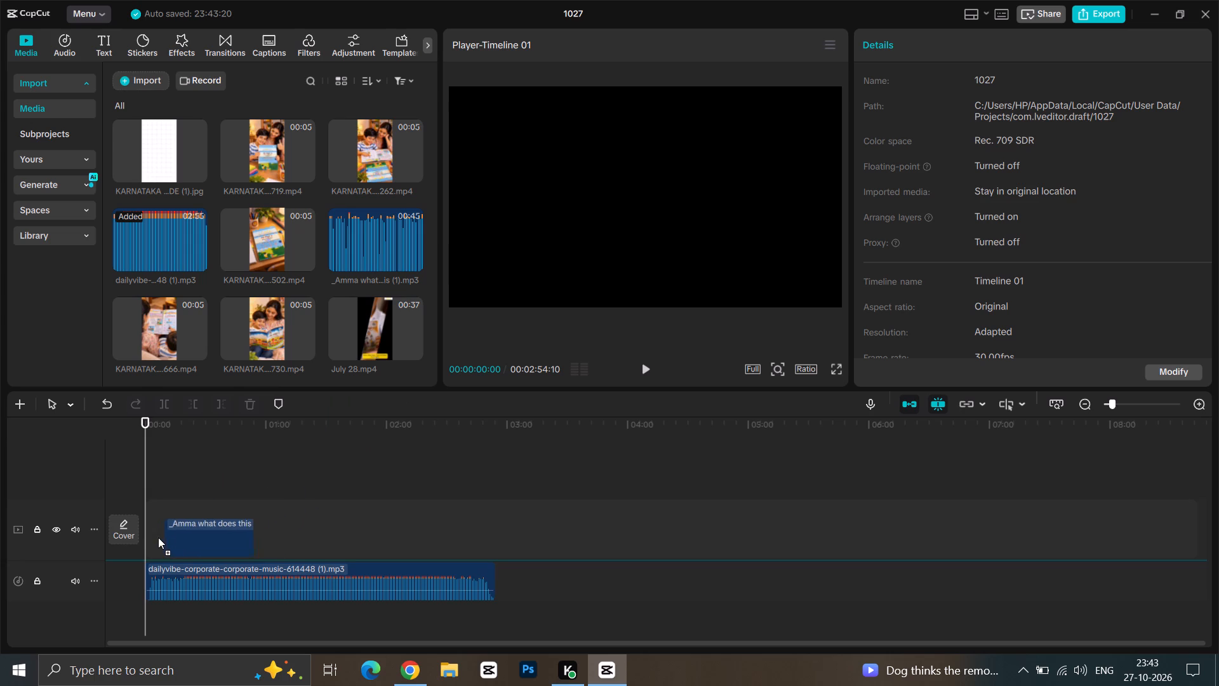
left_click_drag(158, 537, 149, 539)
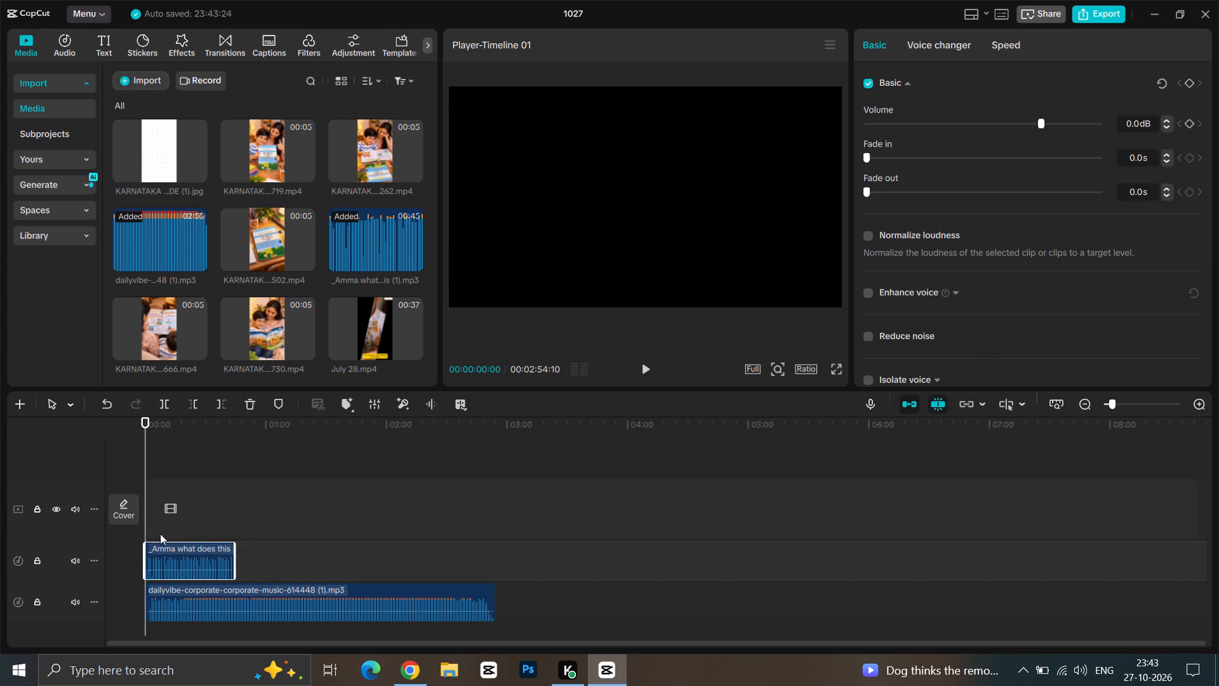
Preview the five imported KARNATAKA video clips against the laid-out voiceover and music.
scroll(191, 582, "up", 9, "ctrl")
scroll(201, 568, "down", 1, "ctrl")
scroll(201, 568, "up", 5, "ctrl")
scroll(201, 568, "down", 1, "ctrl")
scroll(201, 568, "up", 8, "ctrl")
scroll(203, 569, "down", 1)
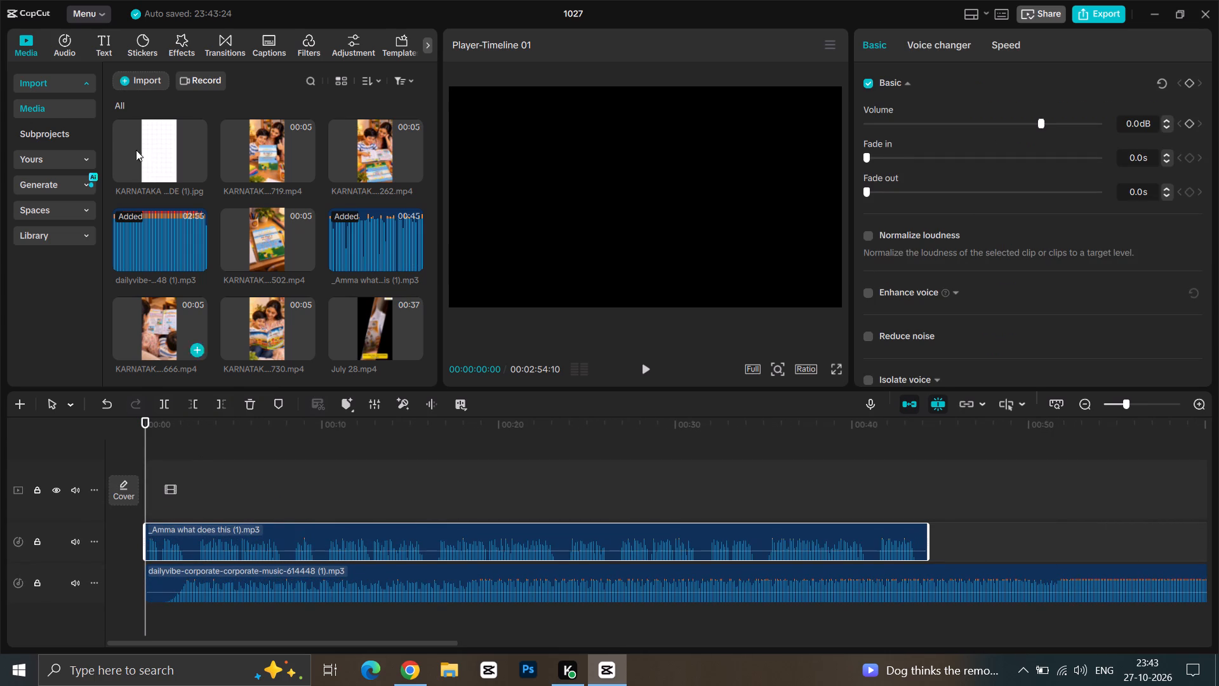
left_click(275, 248)
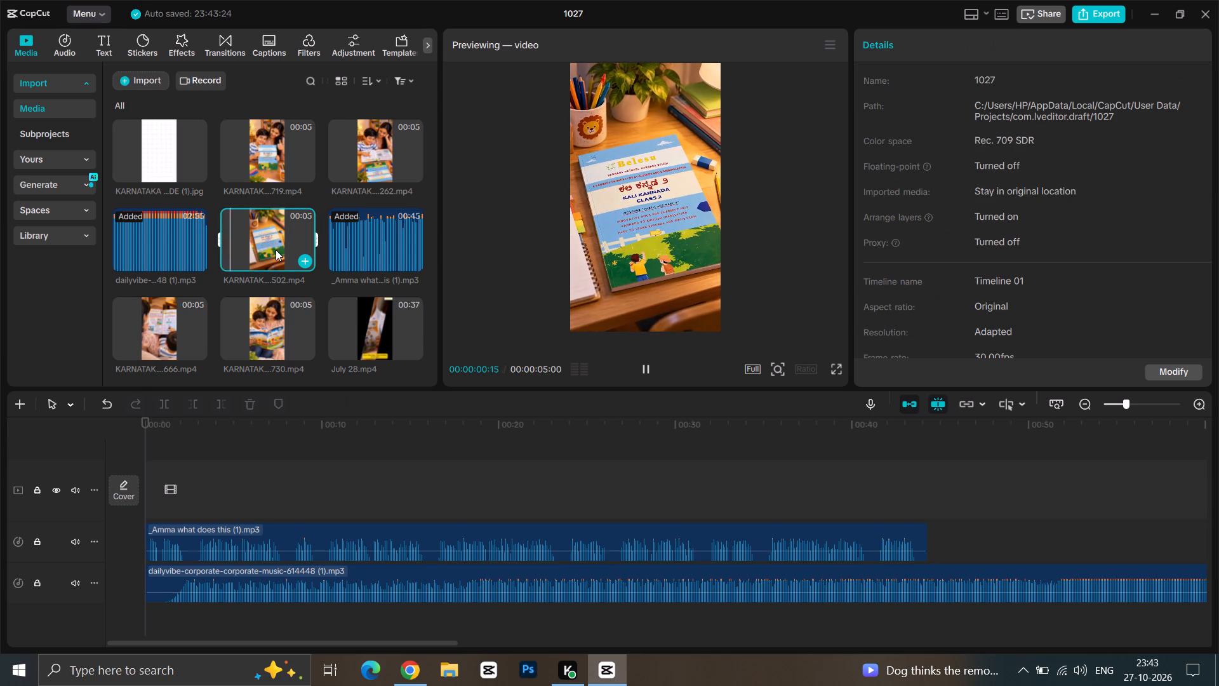
left_click(347, 159)
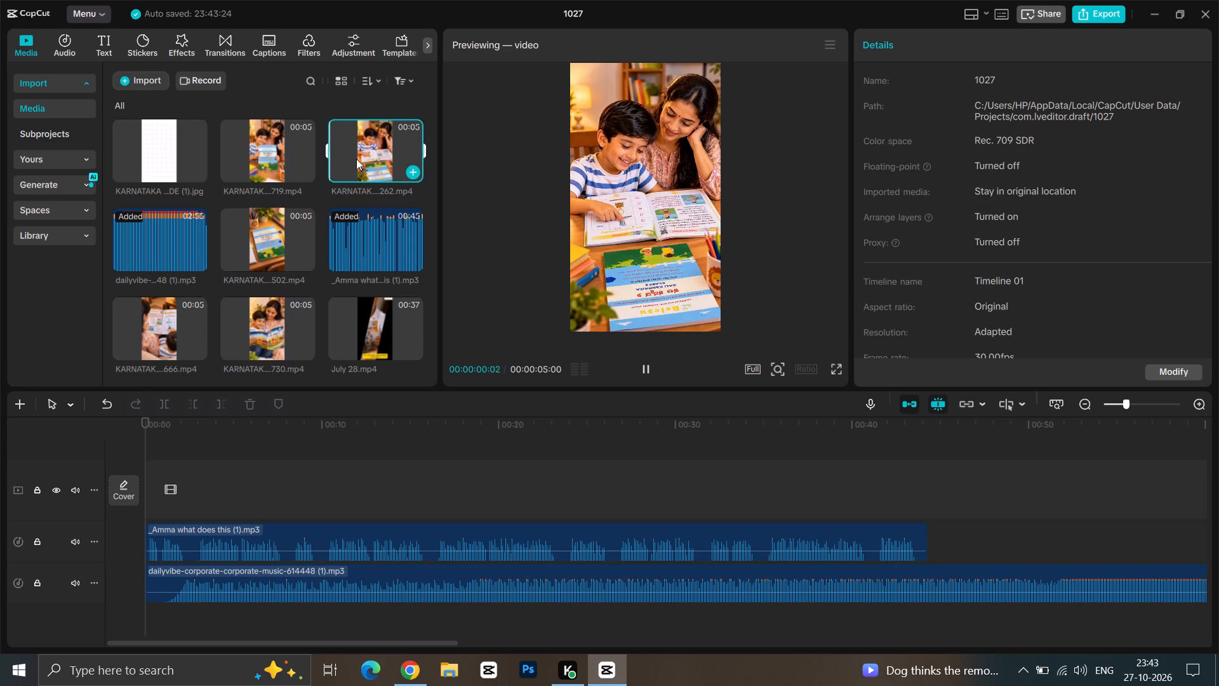
left_click(272, 157)
scroll(270, 171, "down", 2)
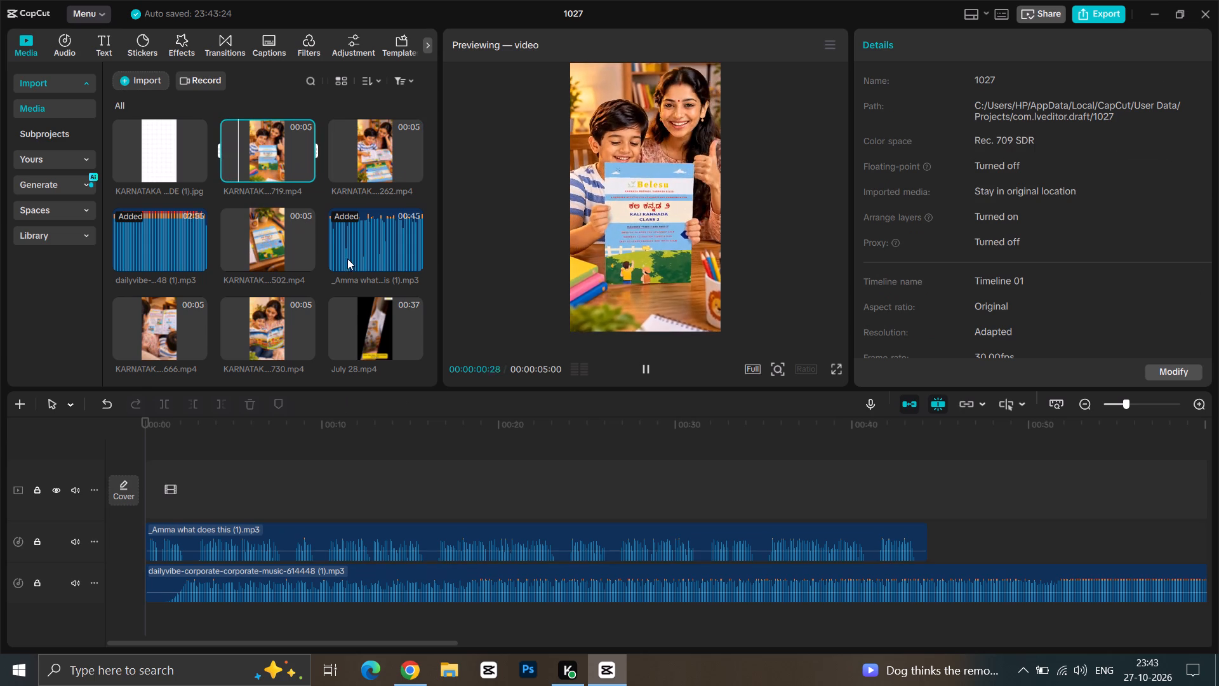
scroll(359, 302, "down", 3)
left_click(270, 344)
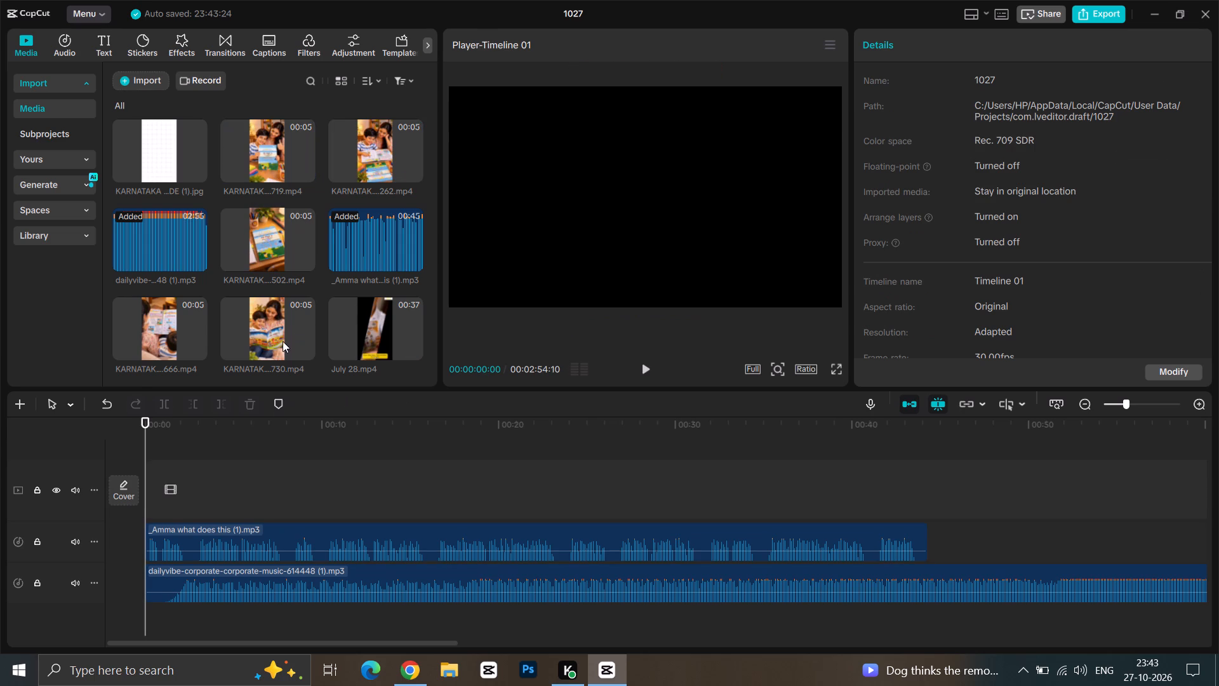
left_click(274, 332)
left_click(273, 338)
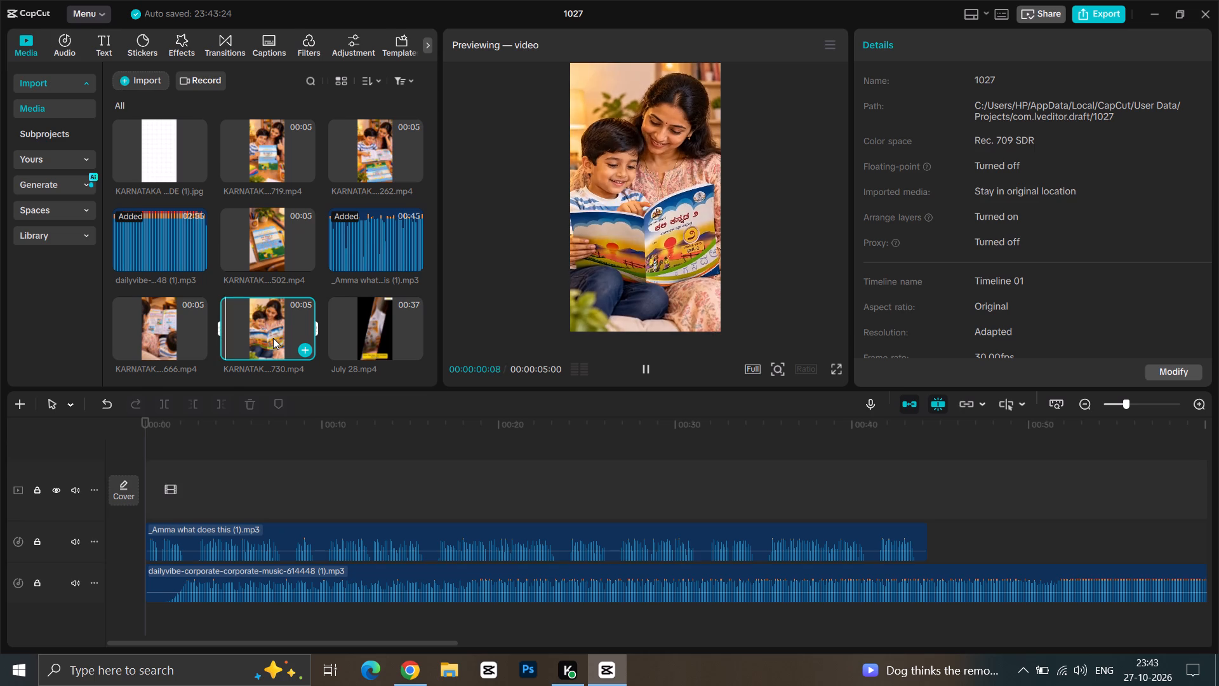
left_click(166, 344)
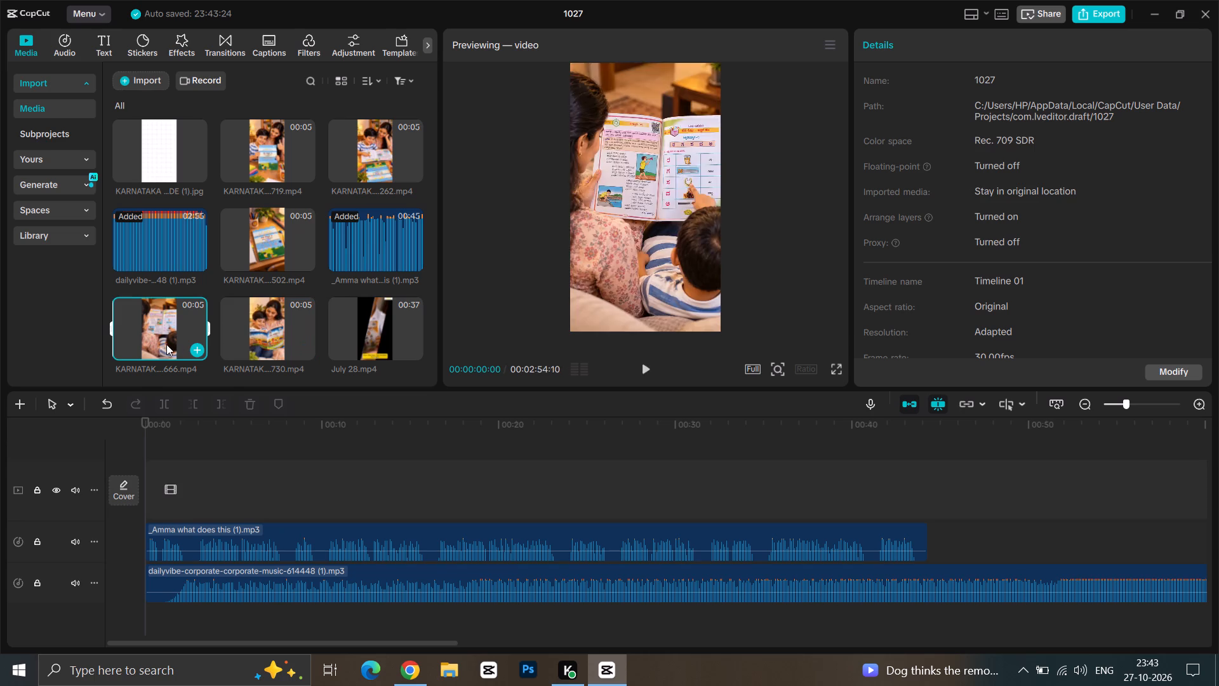
left_click(361, 158)
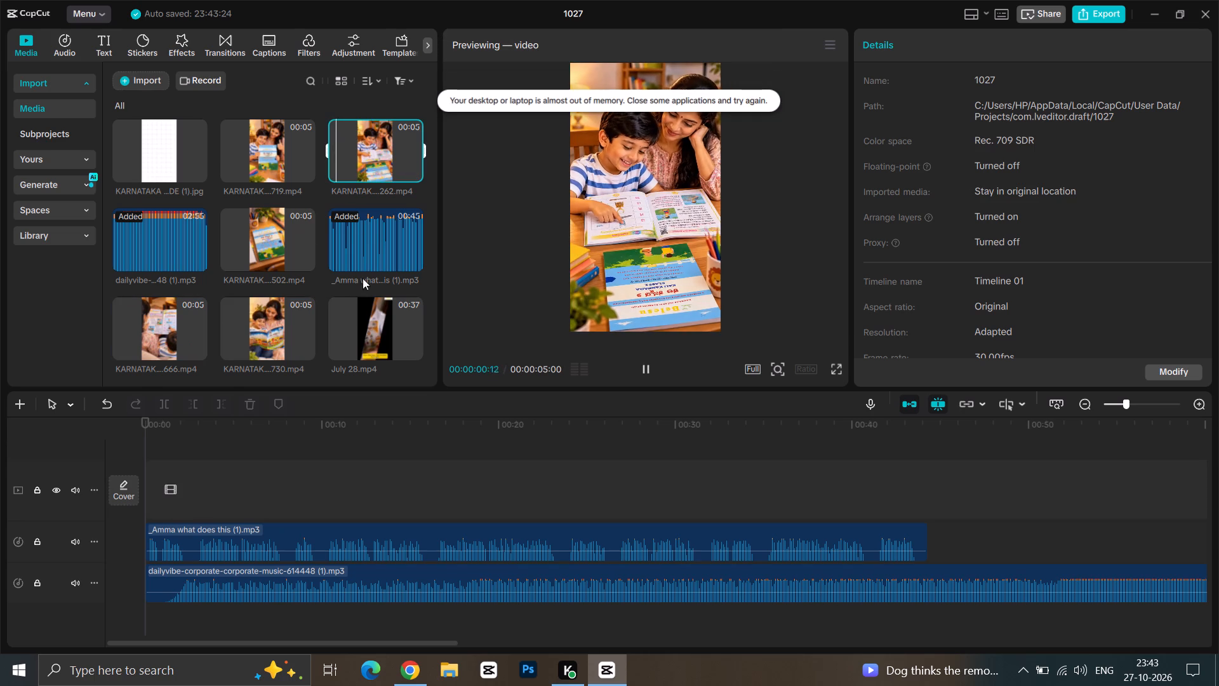
Remove the July 28 video from the project media.
left_click(370, 336)
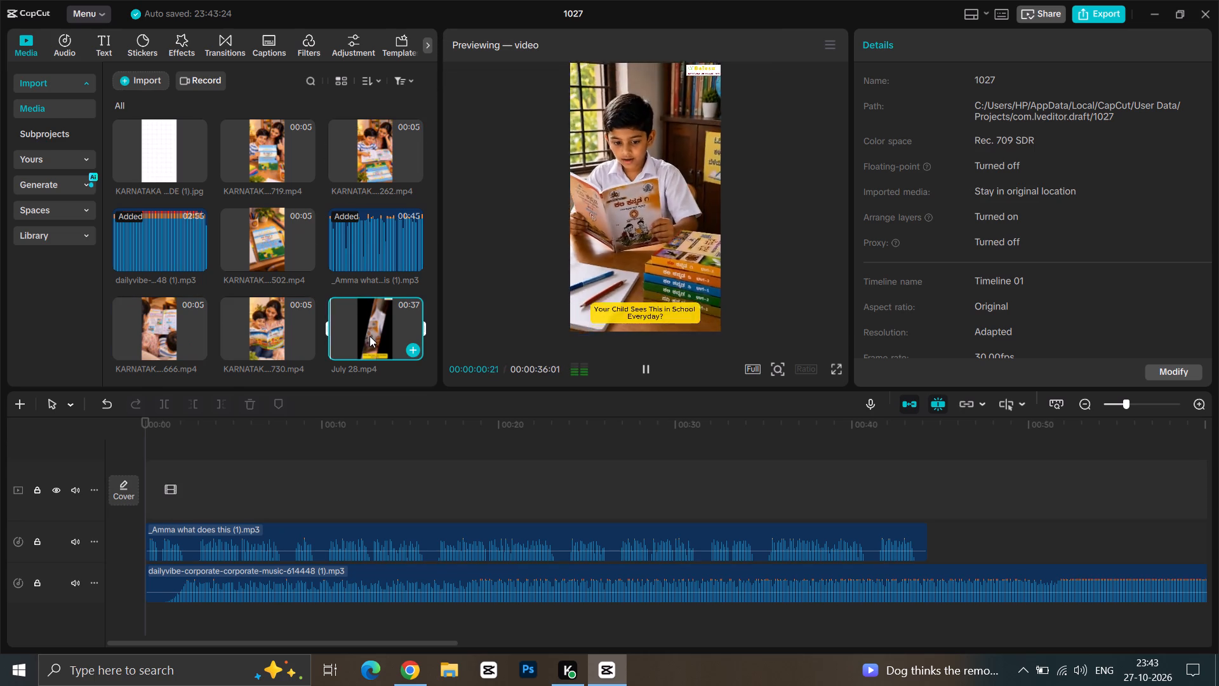
key("BackSpace")
Review the KARNATAKA clips ending in 502, 262 and 730 to choose the opening shot.
left_click(286, 246)
scroll(286, 246, "up", 1)
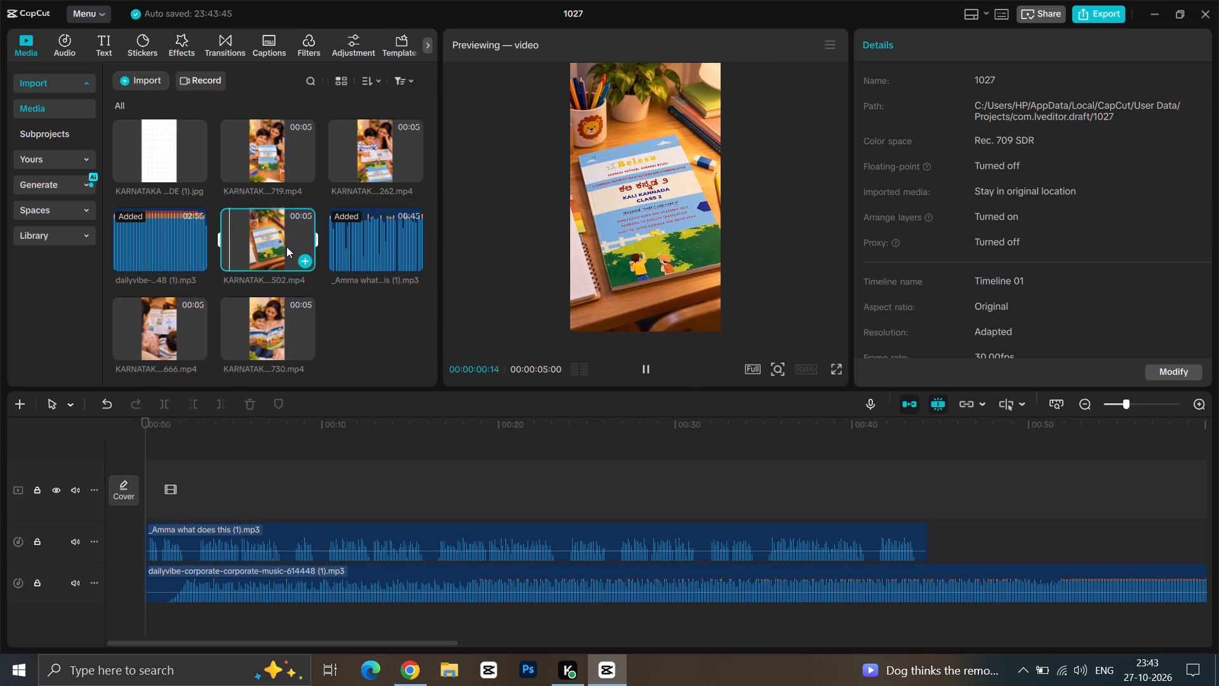
left_click(368, 158)
scroll(370, 159, "up", 6)
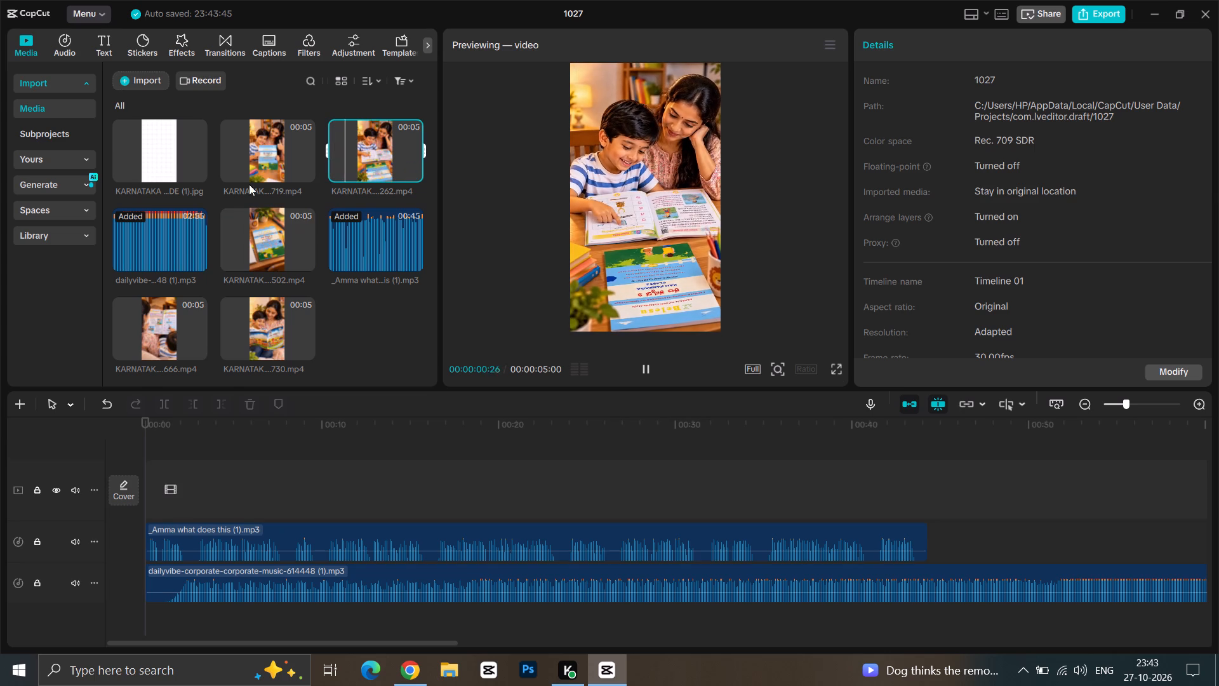
scroll(249, 184, "up", 2)
scroll(169, 166, "up", 3)
left_click(285, 262)
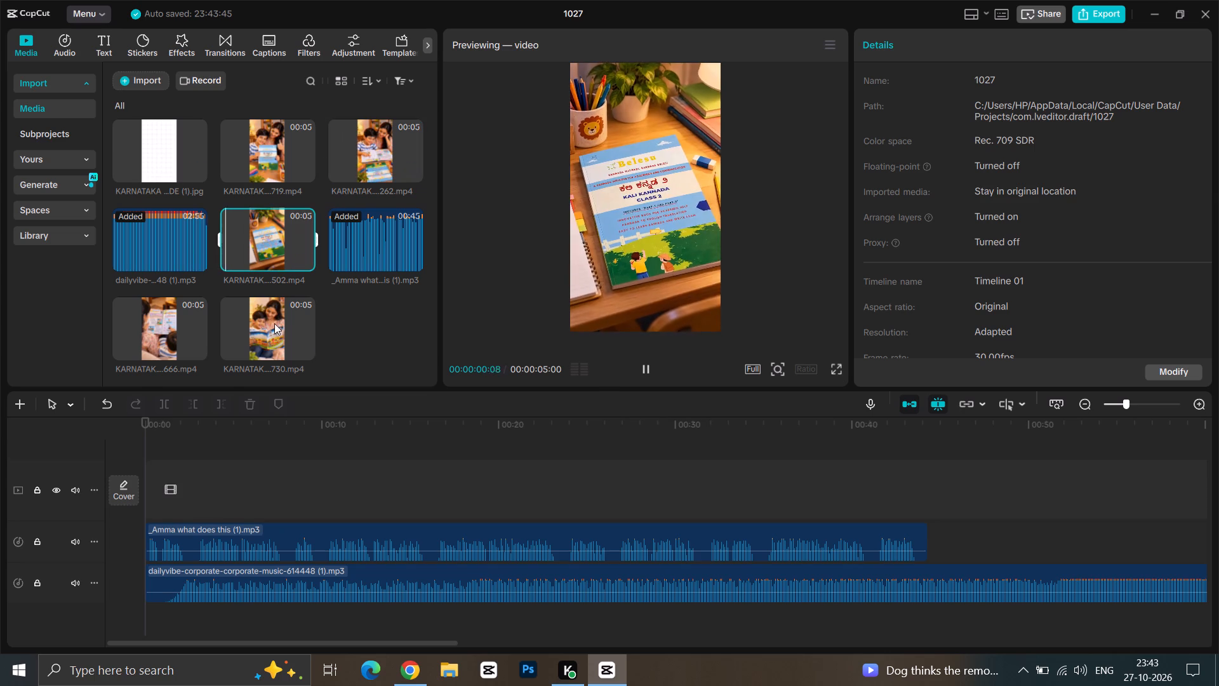
left_click(271, 332)
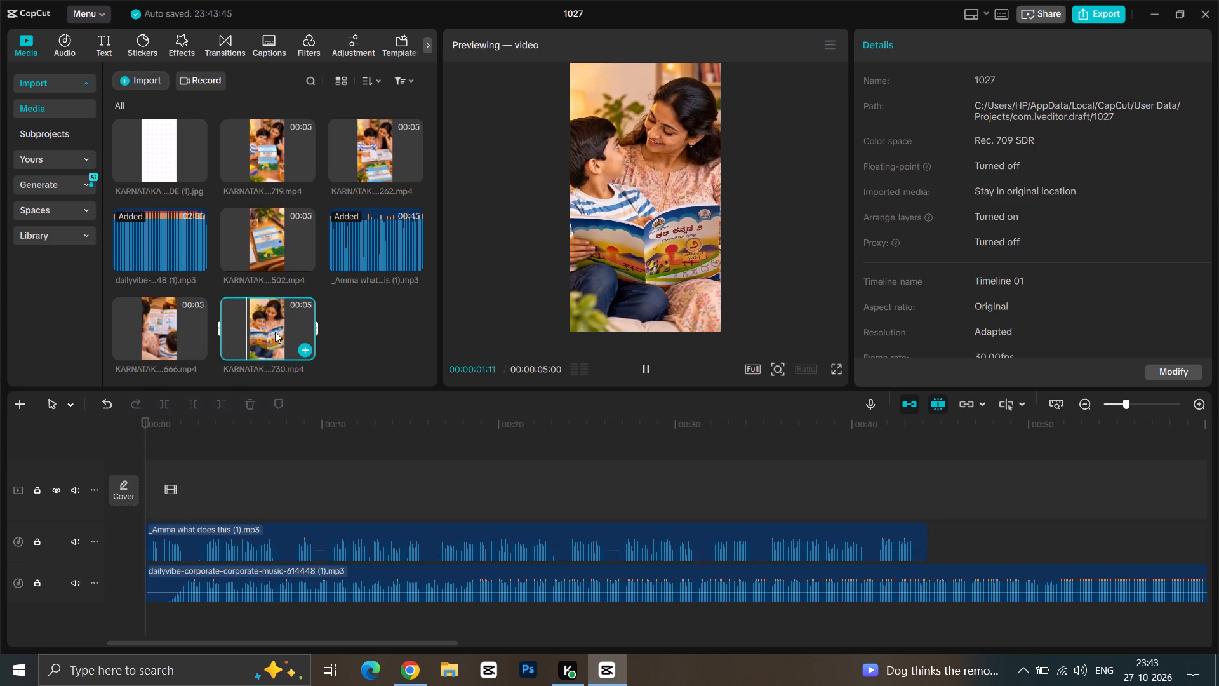
Place the KARNATAKA clip ending in 730 at the start of the main video track and play its opening.
left_click_drag(275, 332, 151, 488)
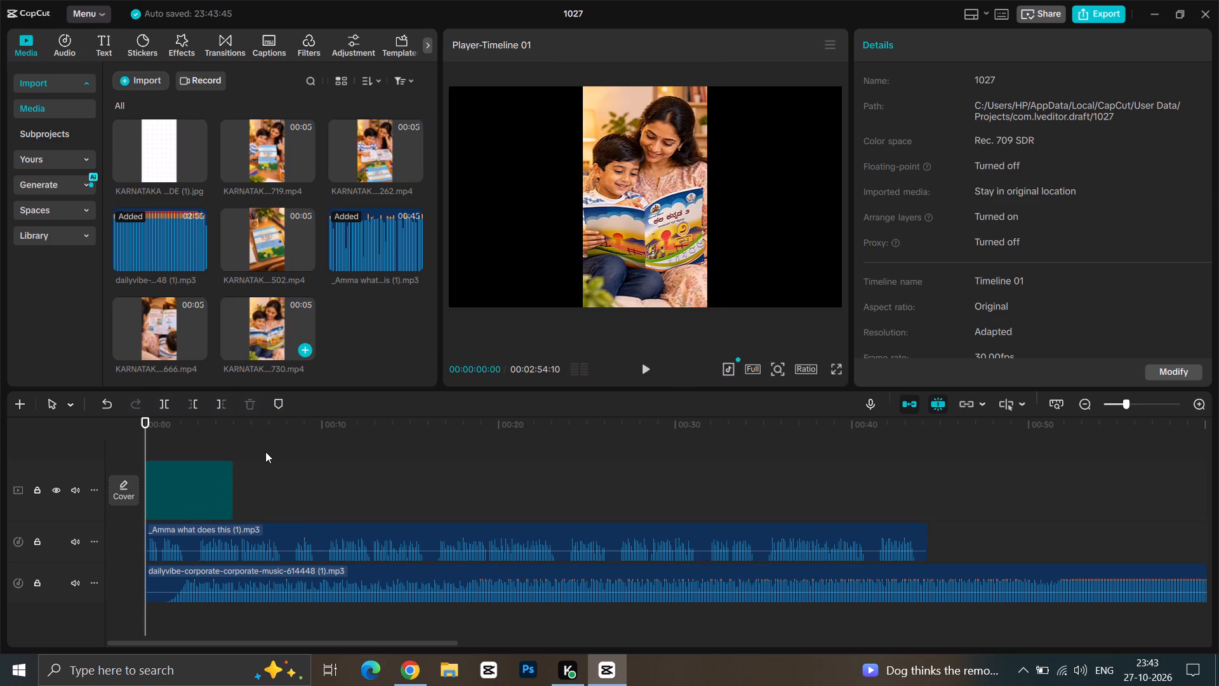
key("space")
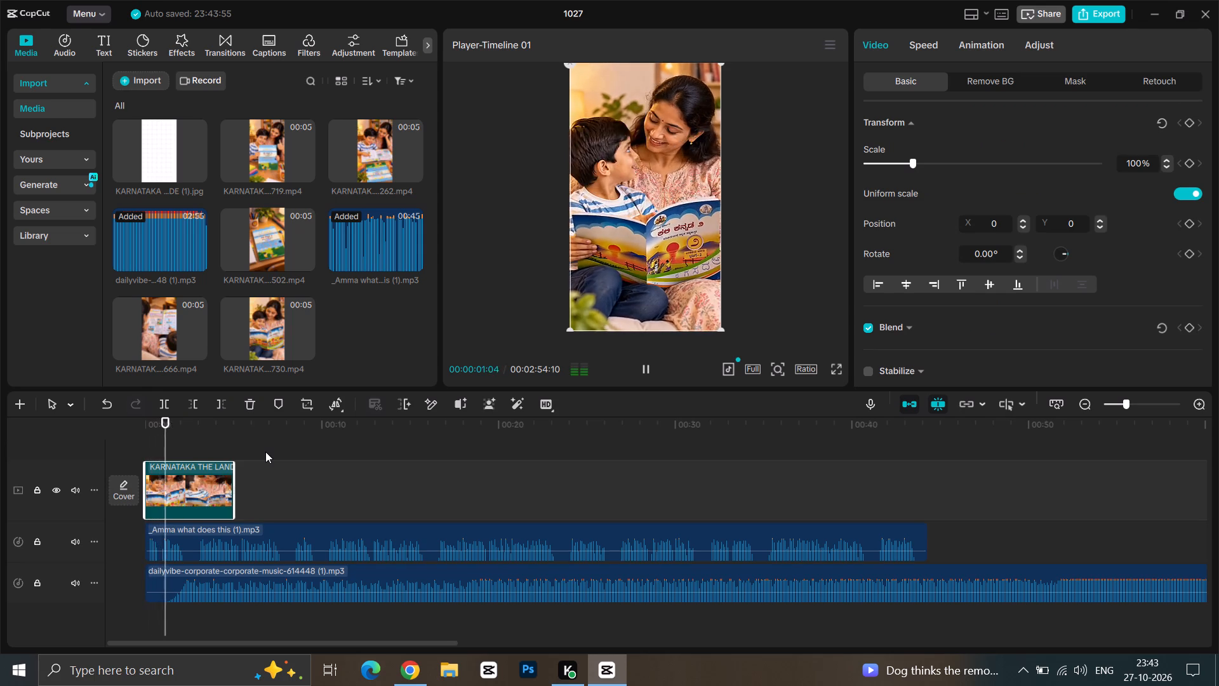
key("space")
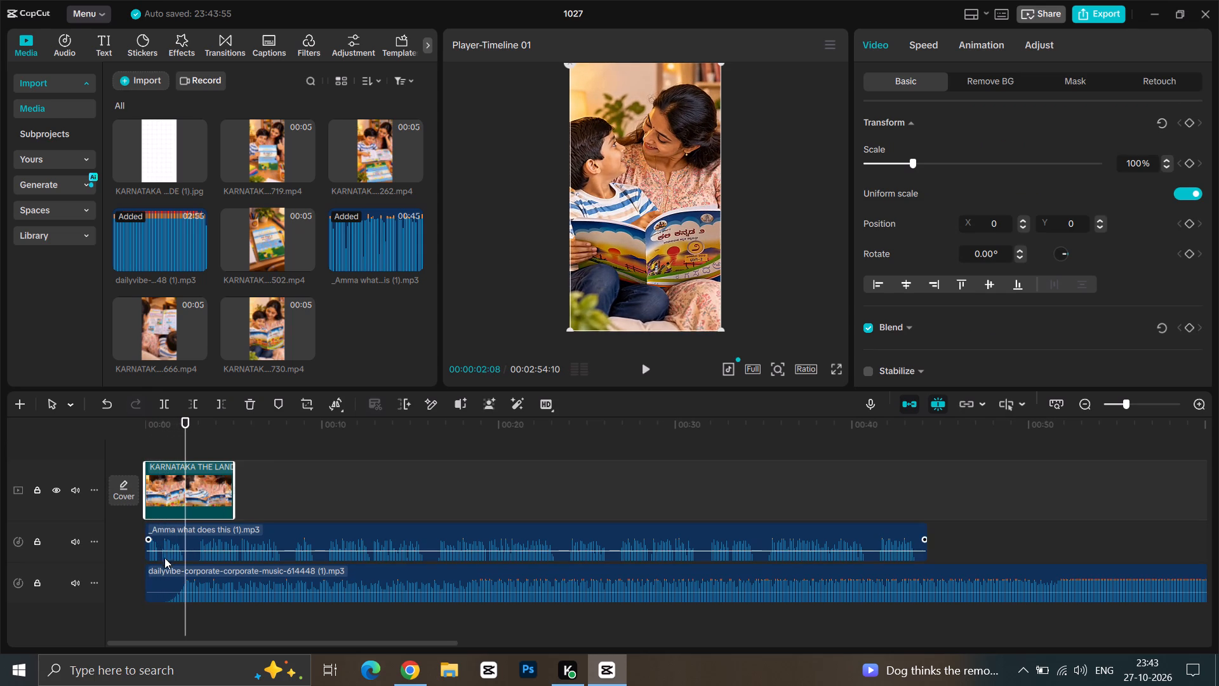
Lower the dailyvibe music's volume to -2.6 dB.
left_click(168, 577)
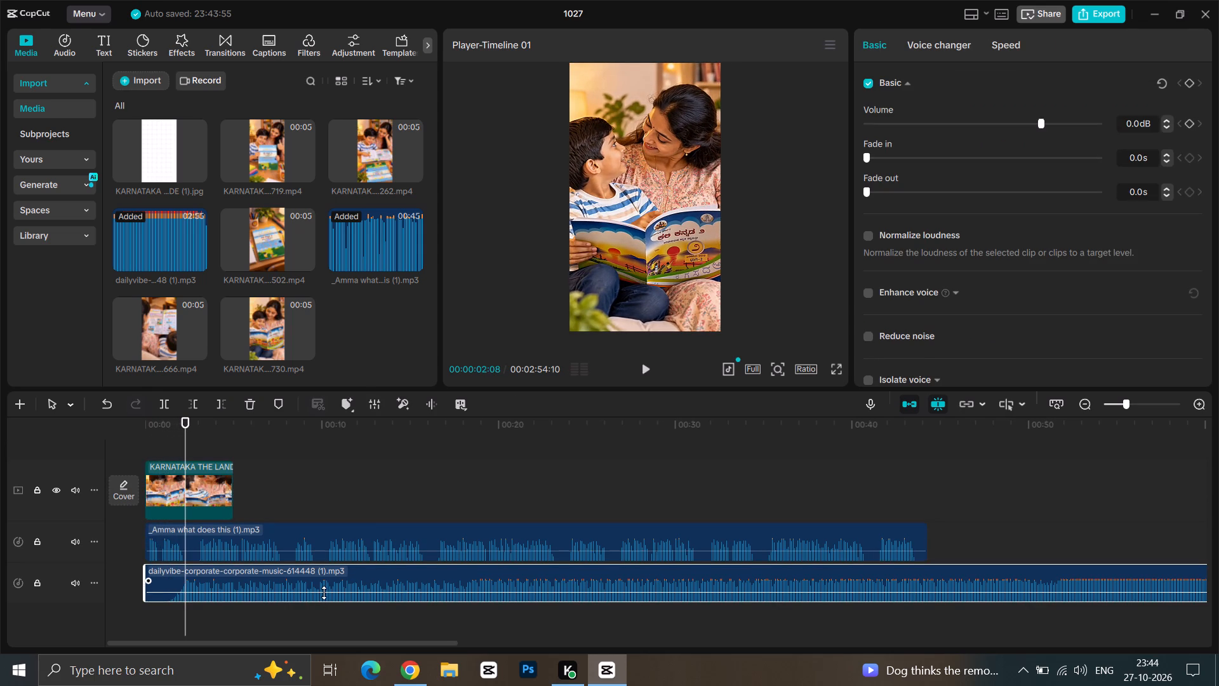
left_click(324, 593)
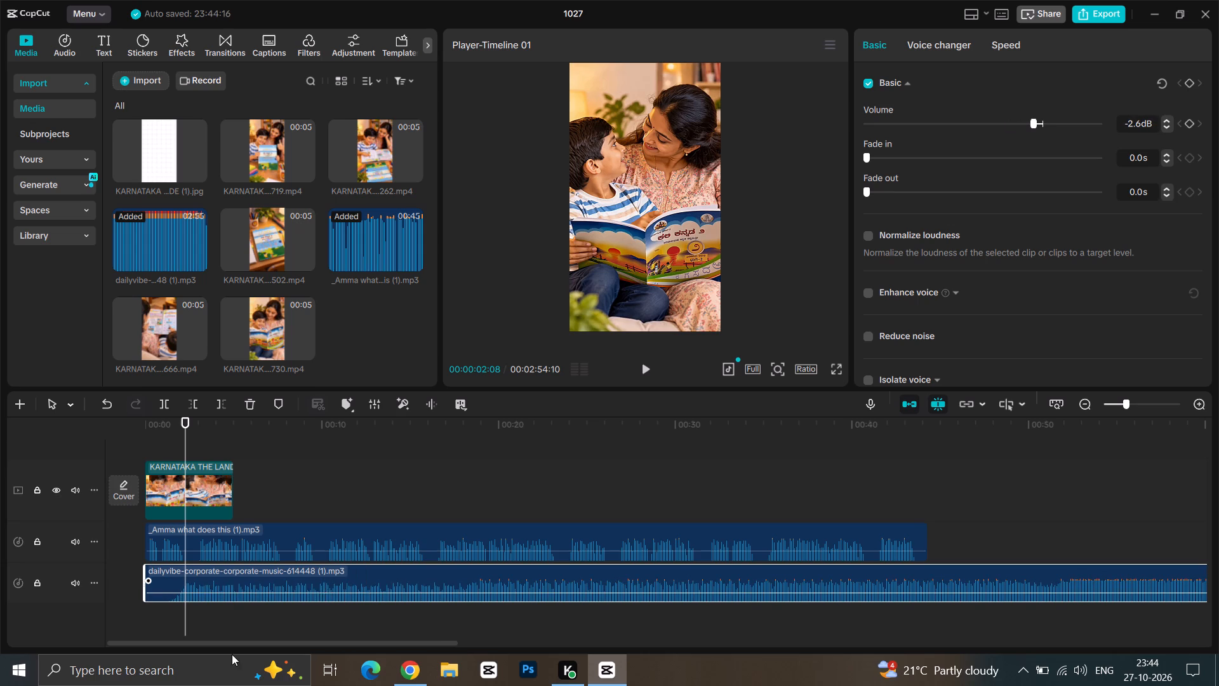
Trim about 1.6 s off the start of the dailyvibe music and move the clip back to 00:00.
left_click_drag(144, 567, 176, 567)
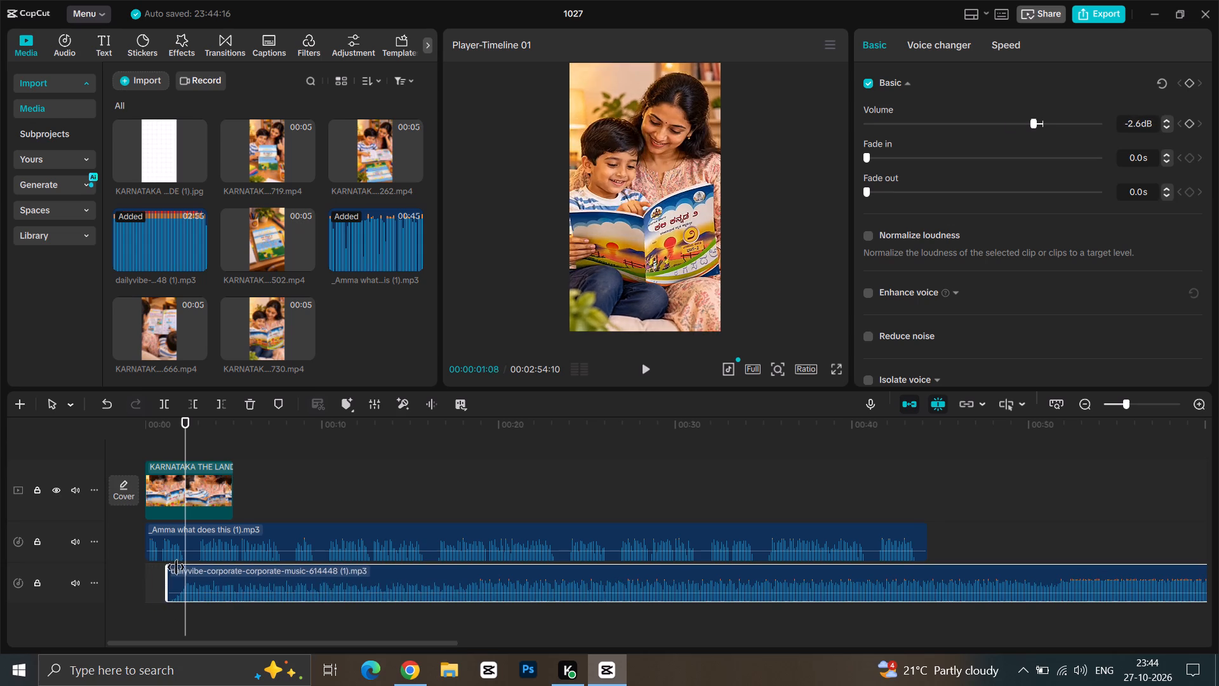
left_click_drag(176, 567, 175, 570)
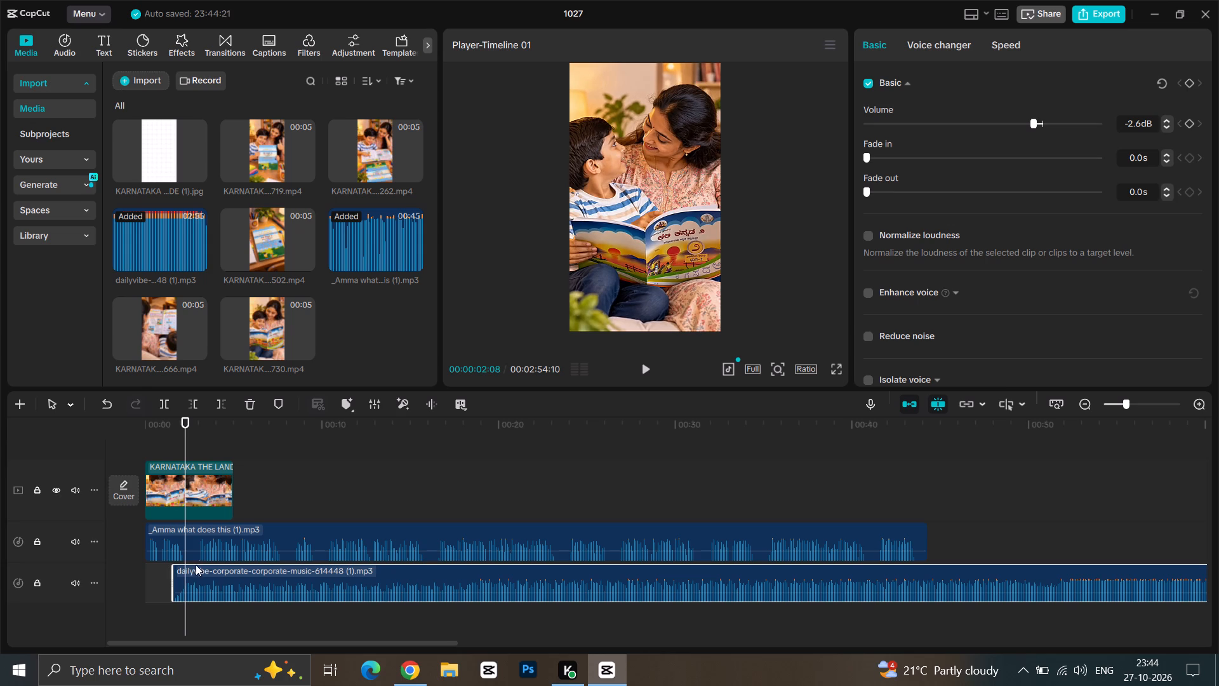
left_click_drag(213, 571, 187, 573)
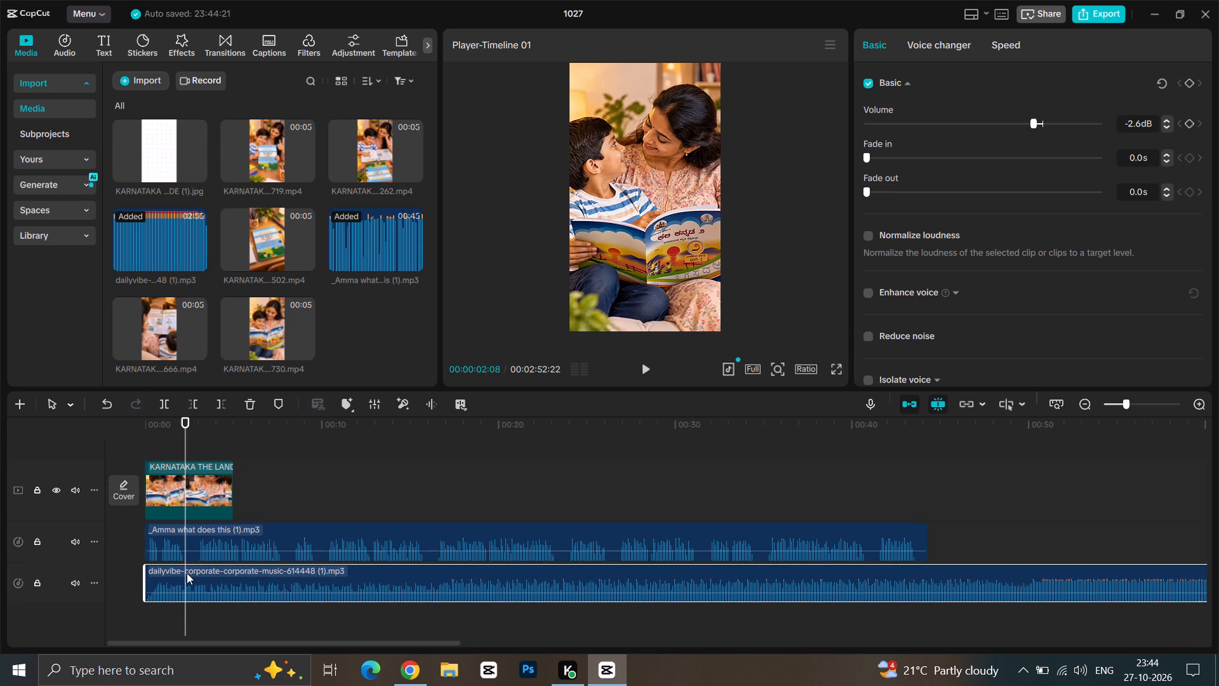
Shift the _Amma what does this (1) voiceover to start about 1 s into the timeline and check the opening by playback.
left_click(212, 532)
left_click_drag(210, 531, 232, 531)
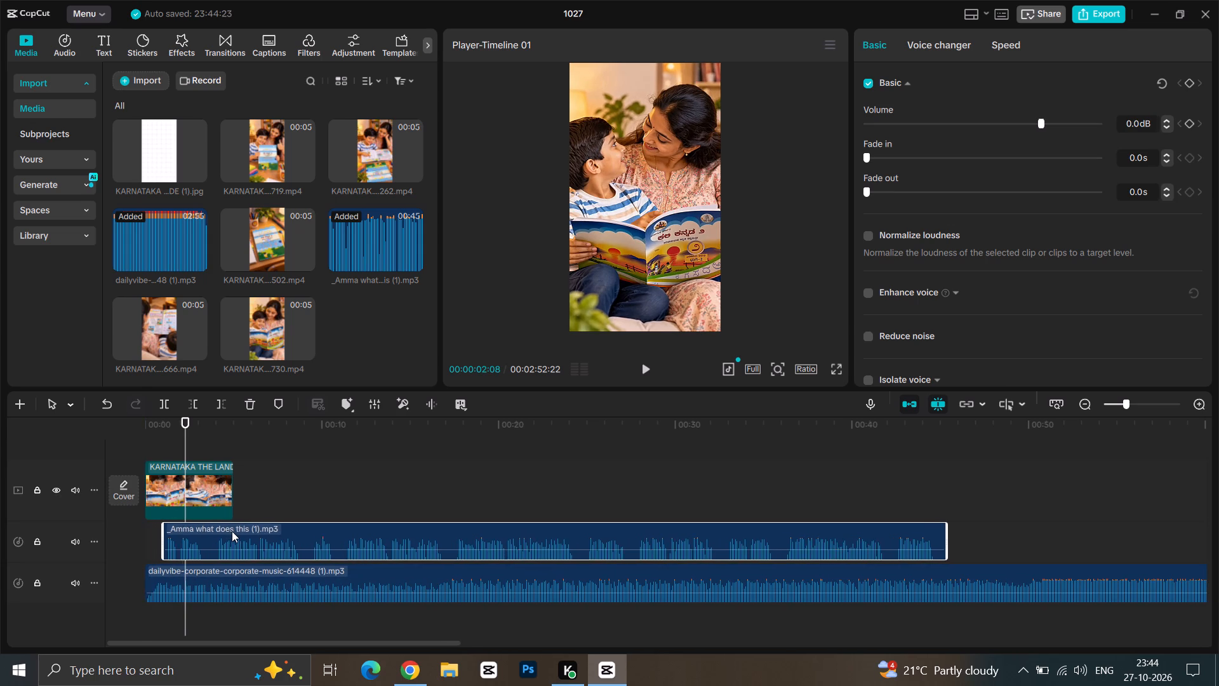
left_click_drag(232, 531, 231, 531)
left_click_drag(185, 422, 112, 449)
key("space")
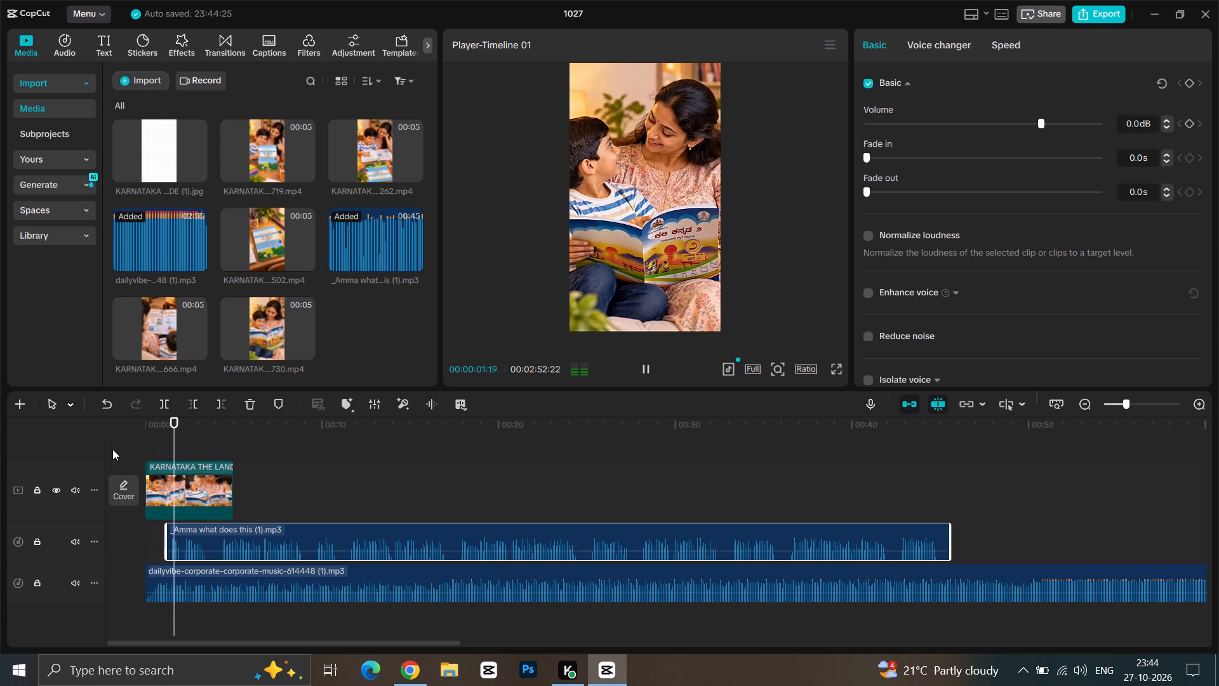
key("space")
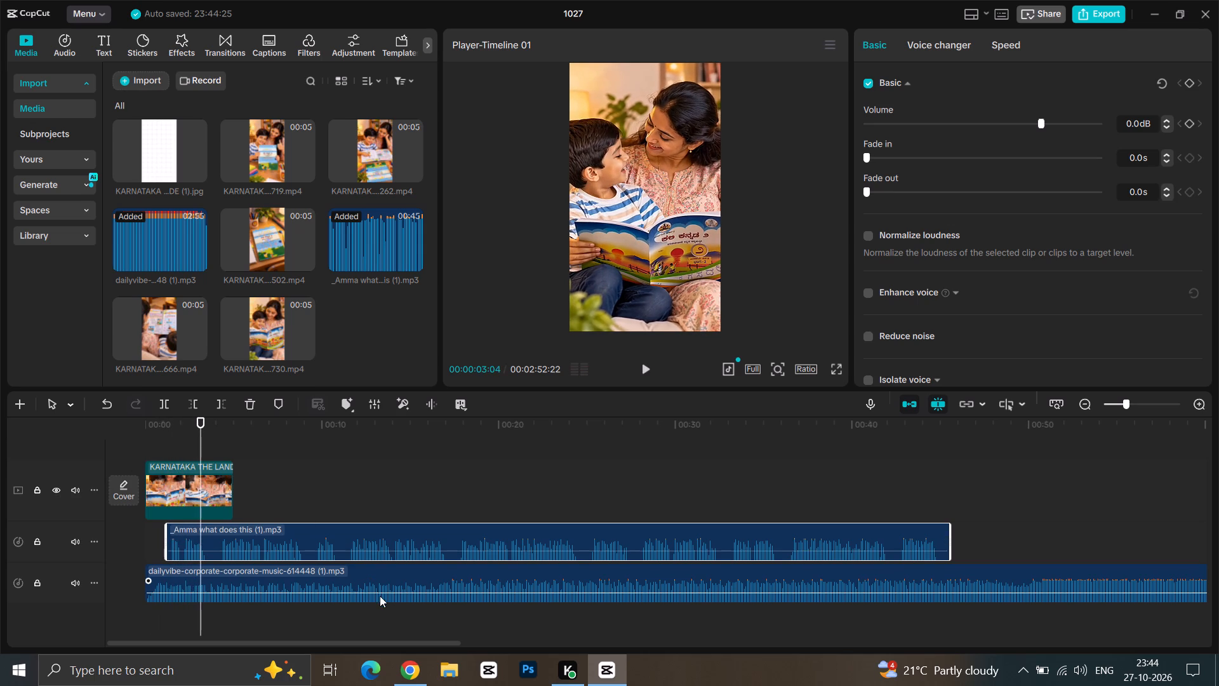
Set the dailyvibe music's volume to -13.9 dB and play from the start to check the balance with the voiceover.
left_click_drag(380, 592, 385, 602)
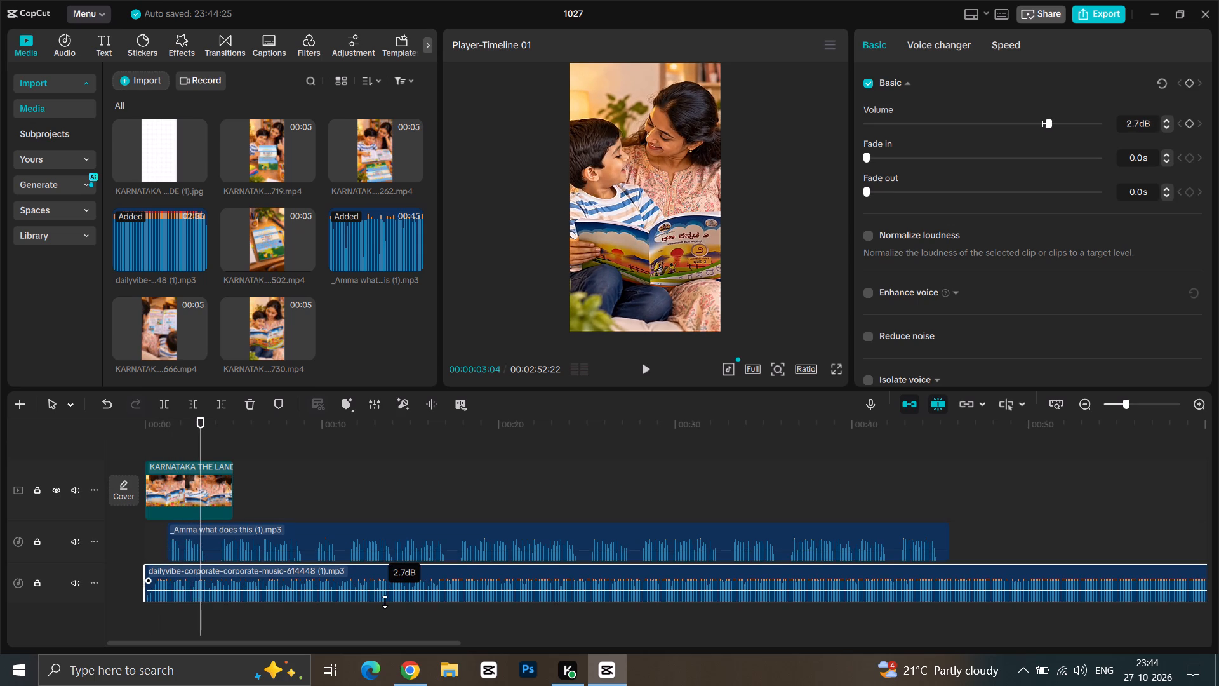
left_click_drag(385, 602, 388, 595)
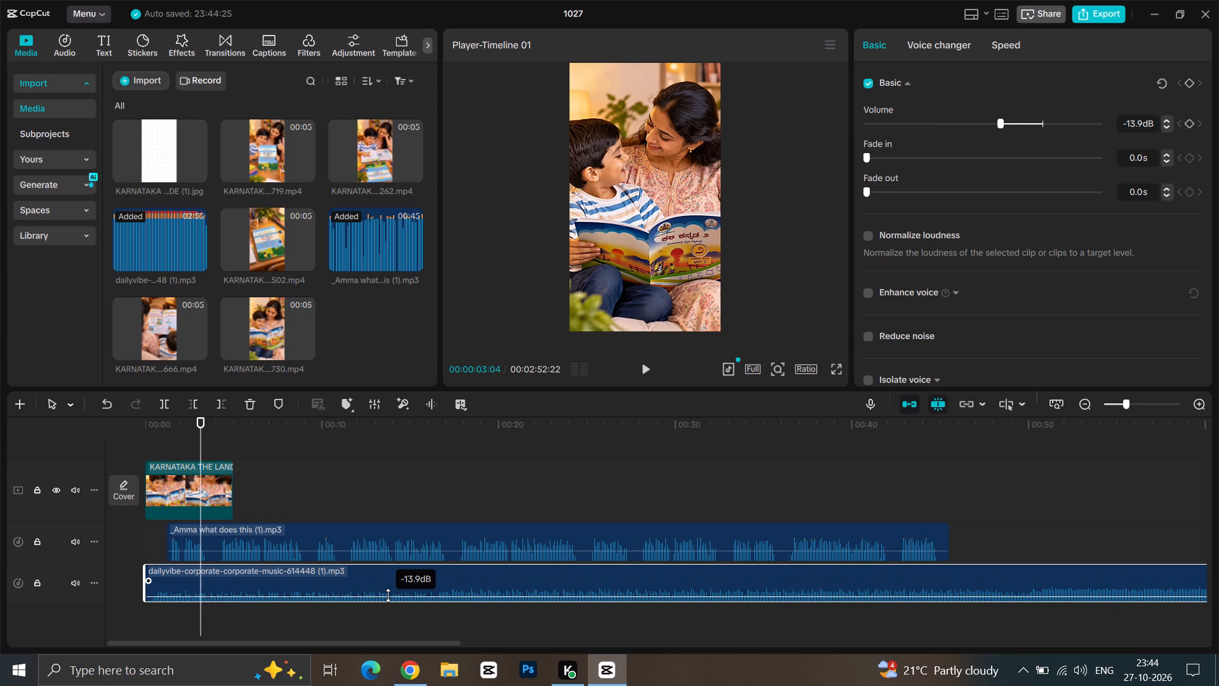
left_click_drag(388, 595, 388, 597)
left_click_drag(203, 426, 83, 446)
key("space")
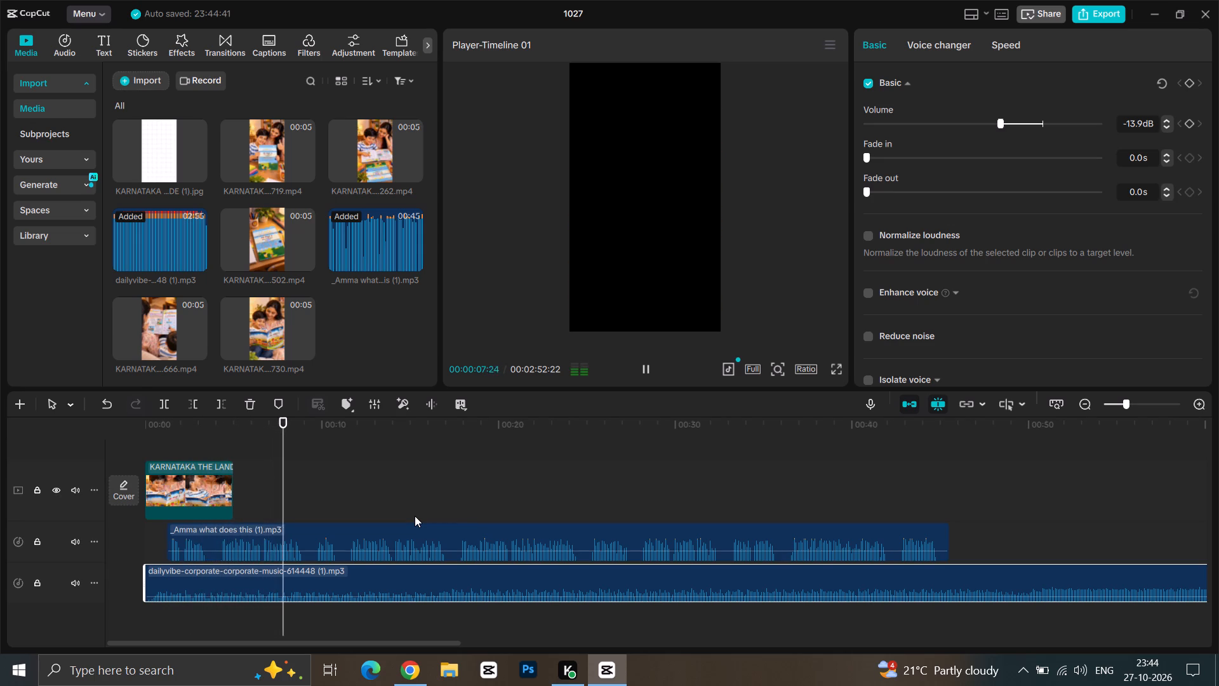
key("space")
key("space")
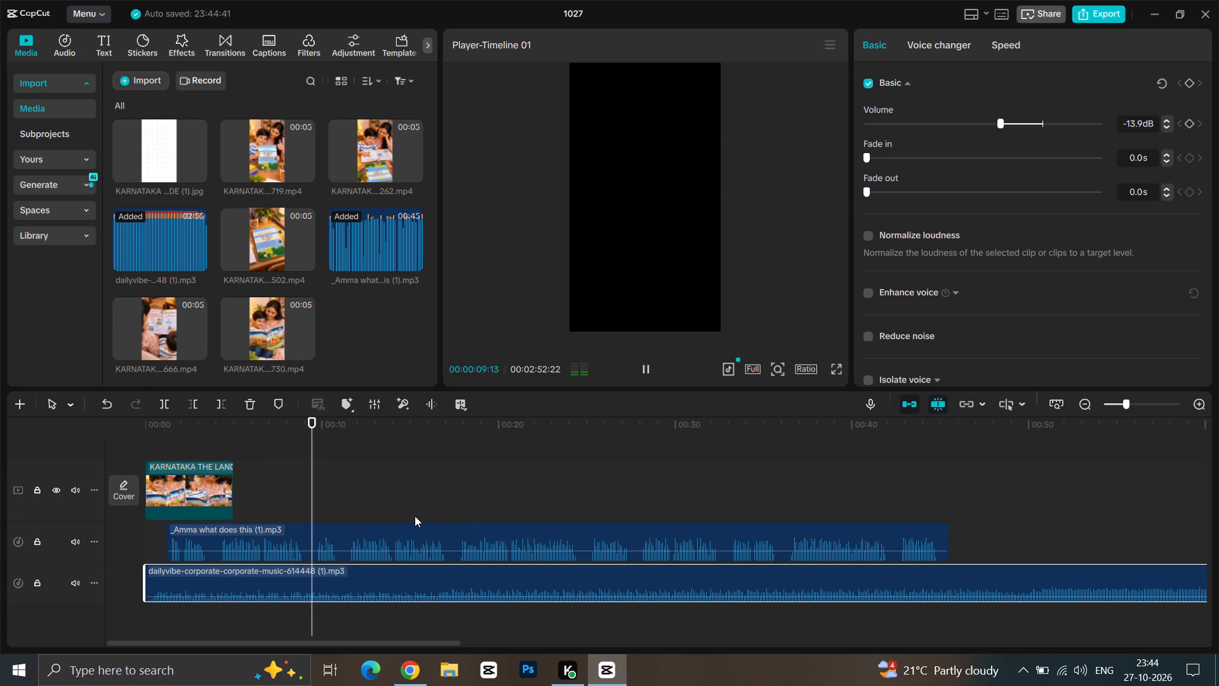
key("space")
Add the KARNATAKA clip ending in 666 directly after the first video clip and play through it.
left_click_drag(164, 325, 246, 482)
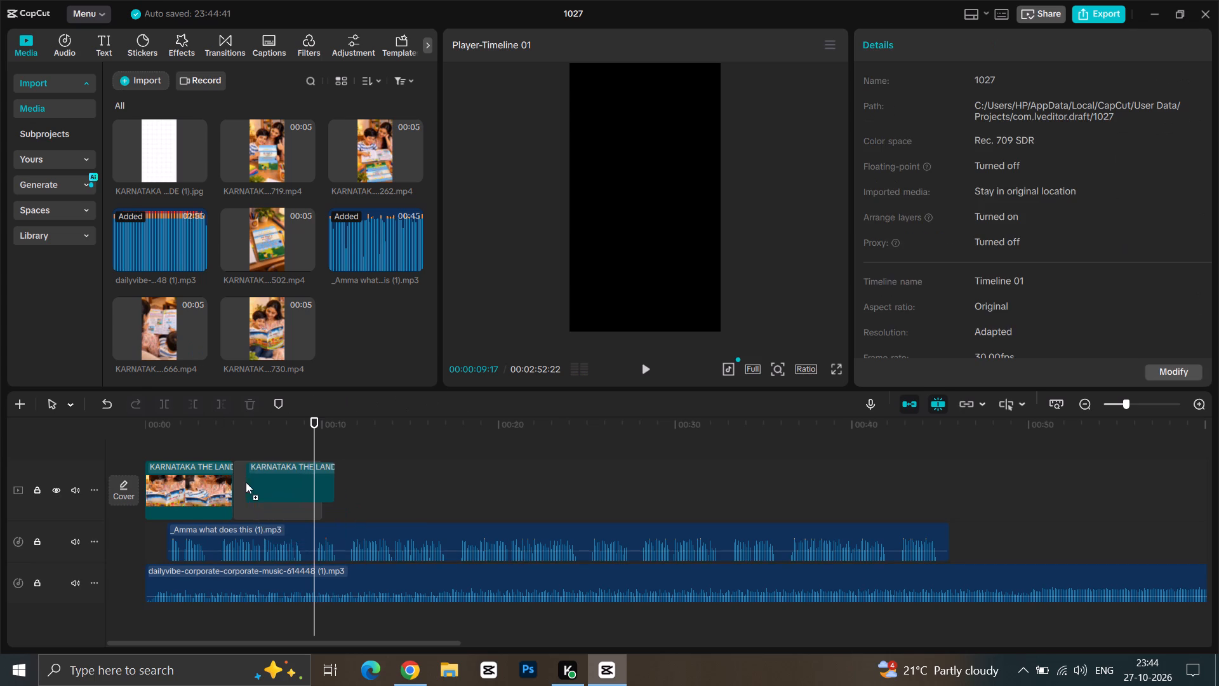
left_click_drag(246, 482, 244, 488)
left_click(238, 445)
key("space")
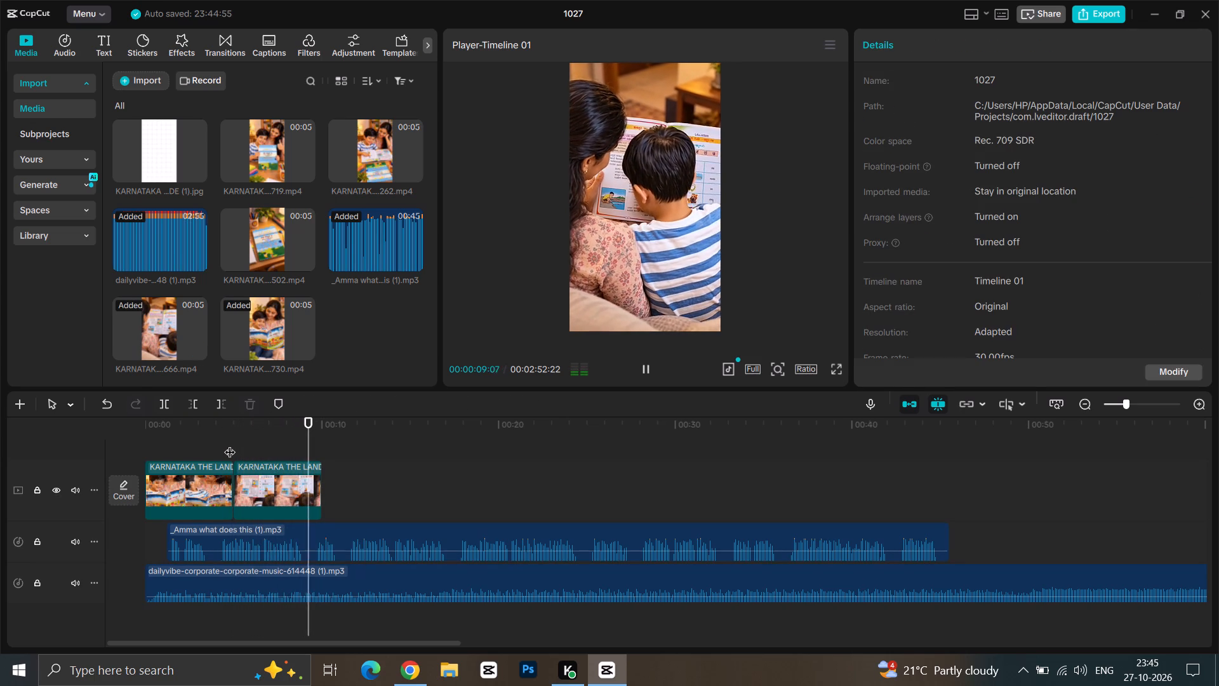
key("space")
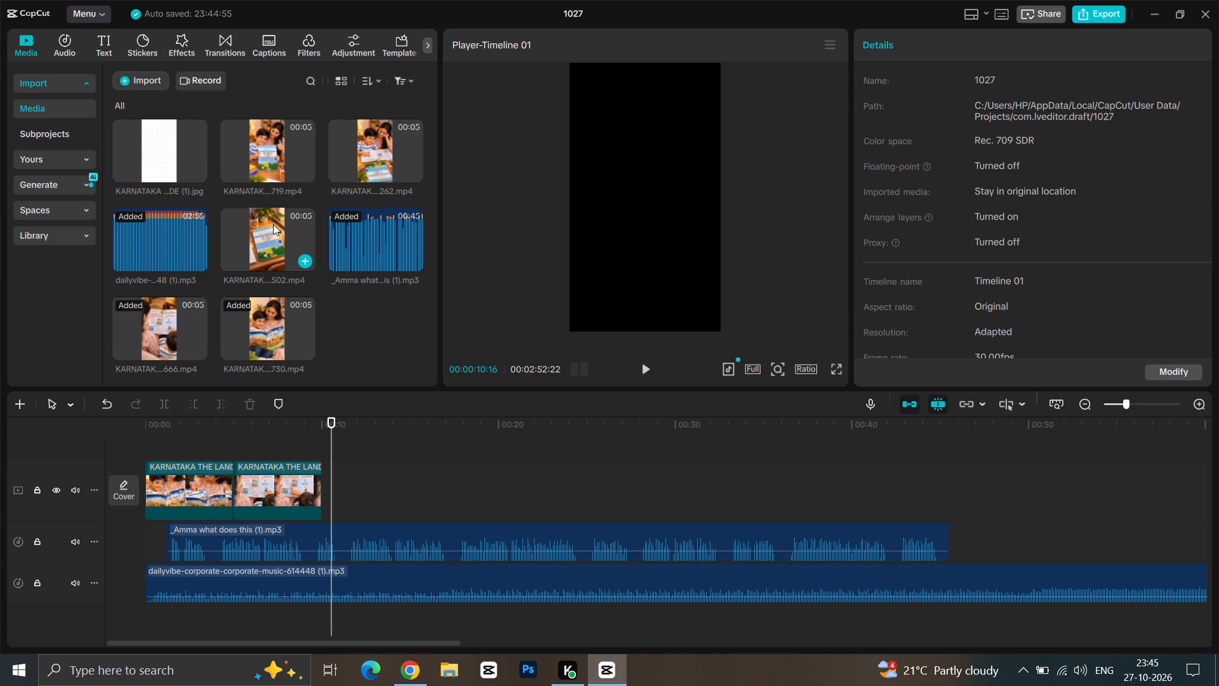
Add the KARNATAKA clip ending in 502 directly after the second video clip and play through it.
left_click_drag(275, 232, 333, 487)
key("space")
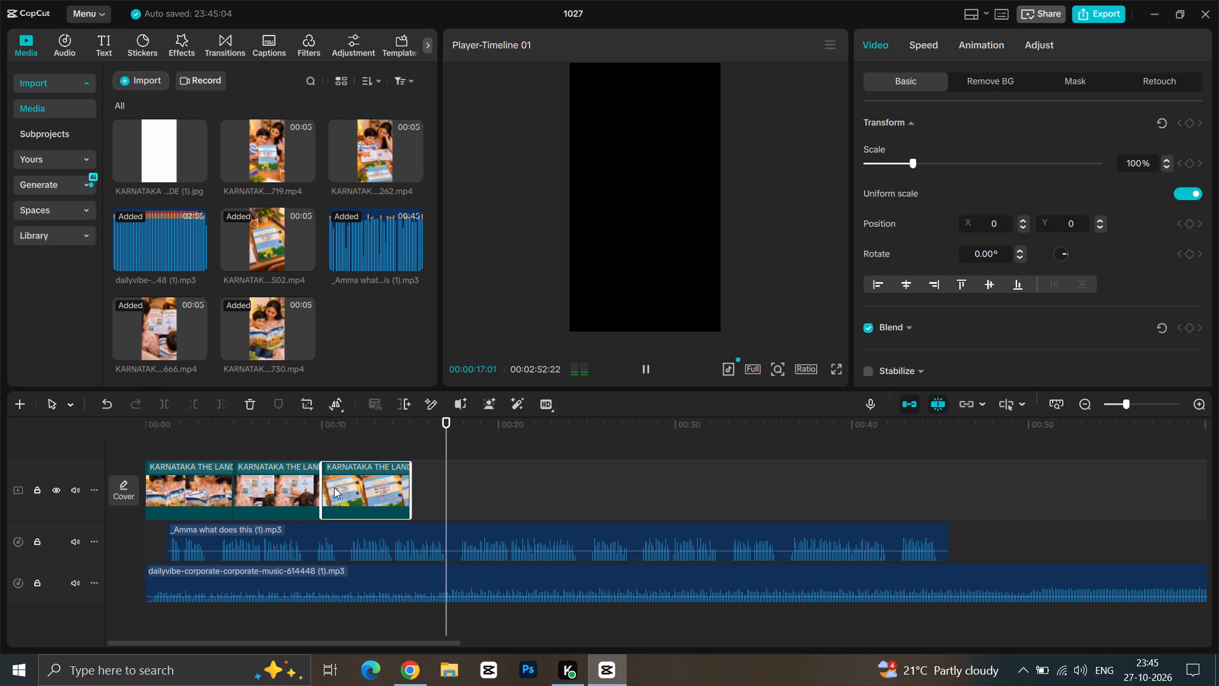
left_click(317, 445)
key("space")
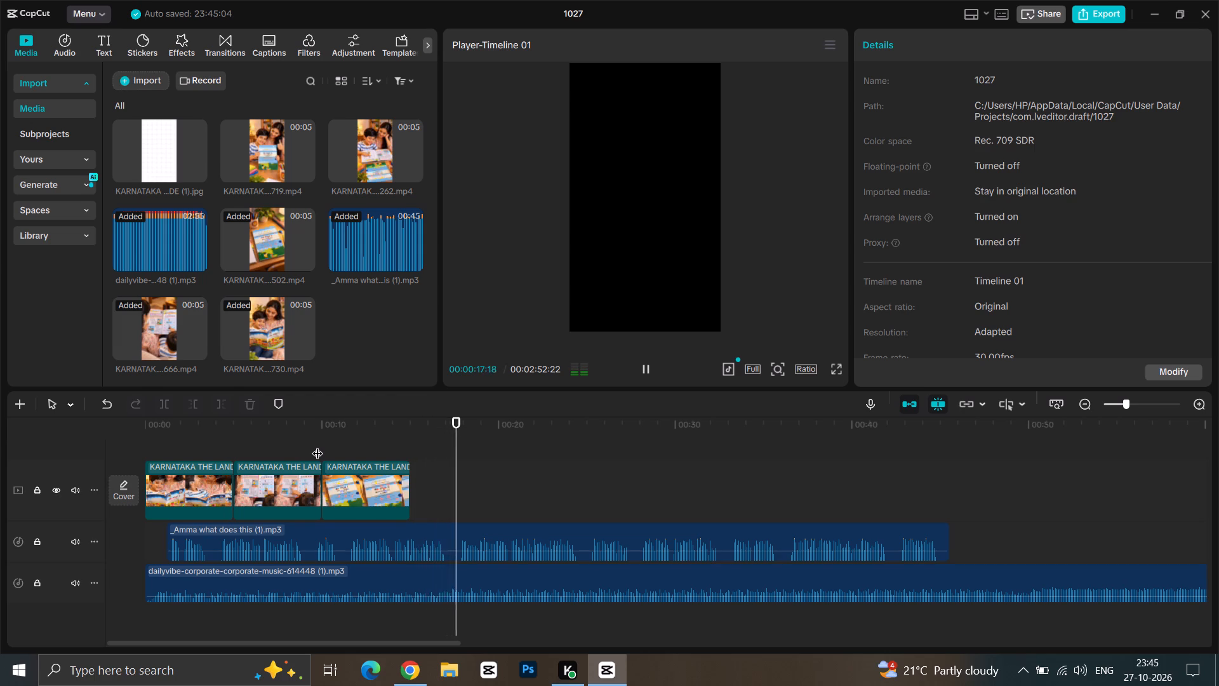
Add the KARNATAKA (1).jpg grid image directly after the 502 clip and play on through the voiceover.
left_click_drag(159, 138, 163, 158)
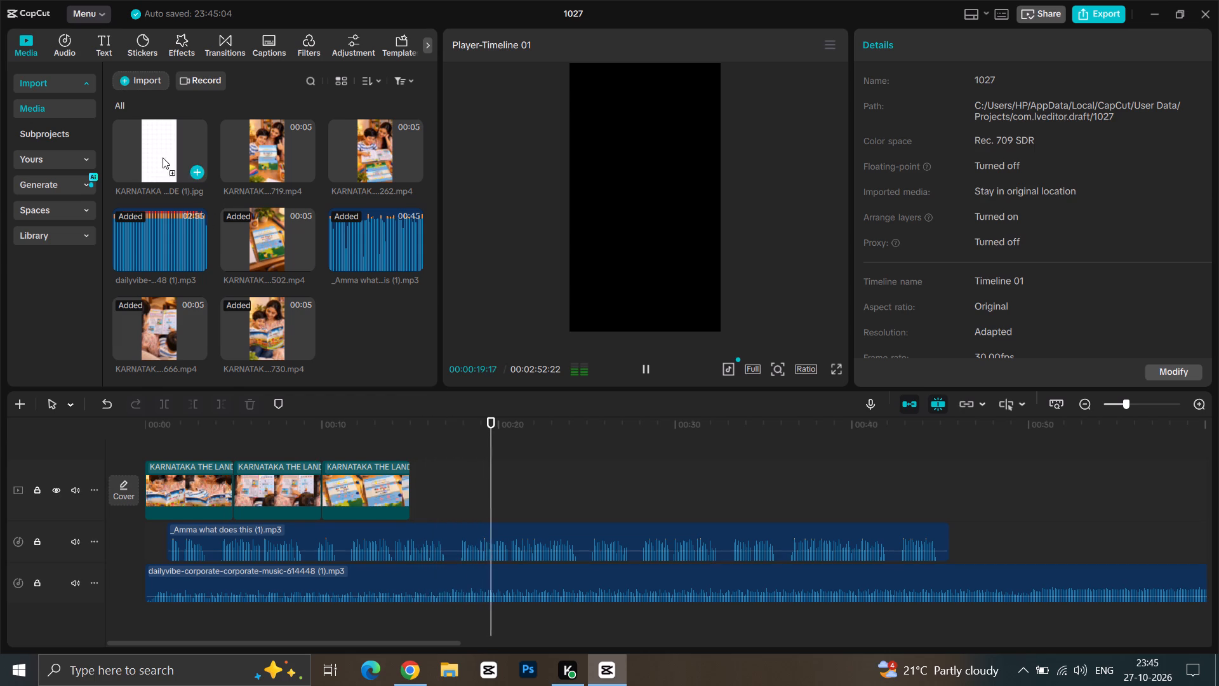
left_click_drag(163, 158, 418, 502)
key("space")
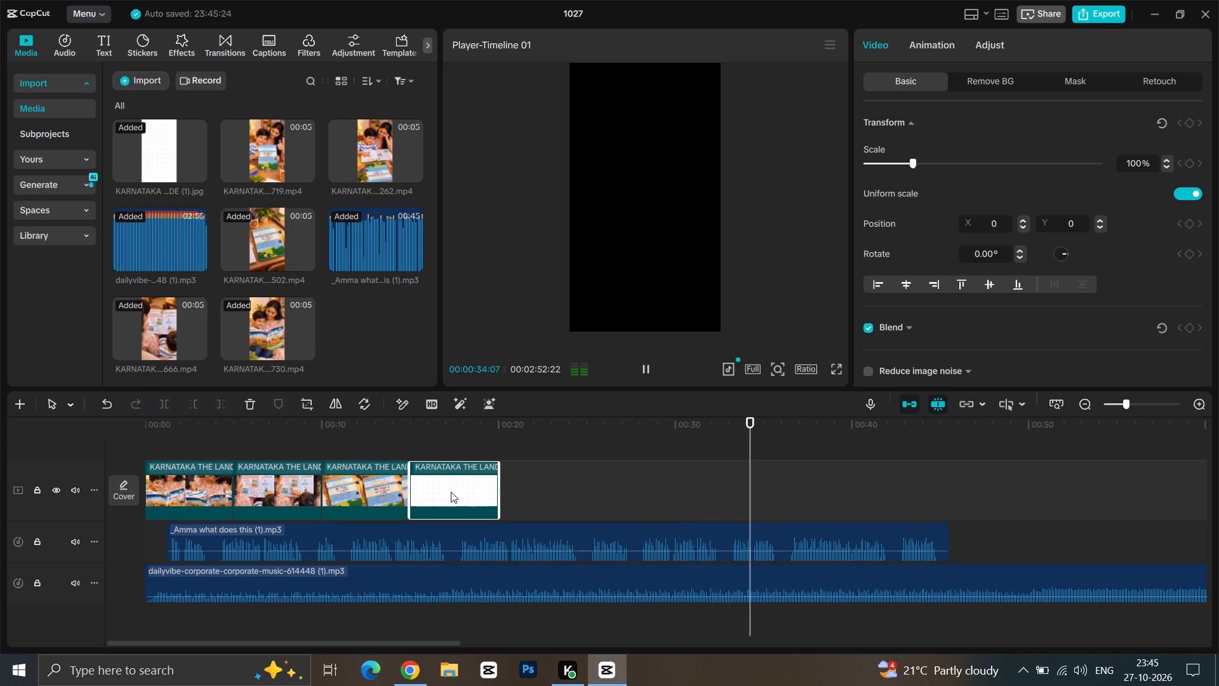
left_click(639, 479)
key("space")
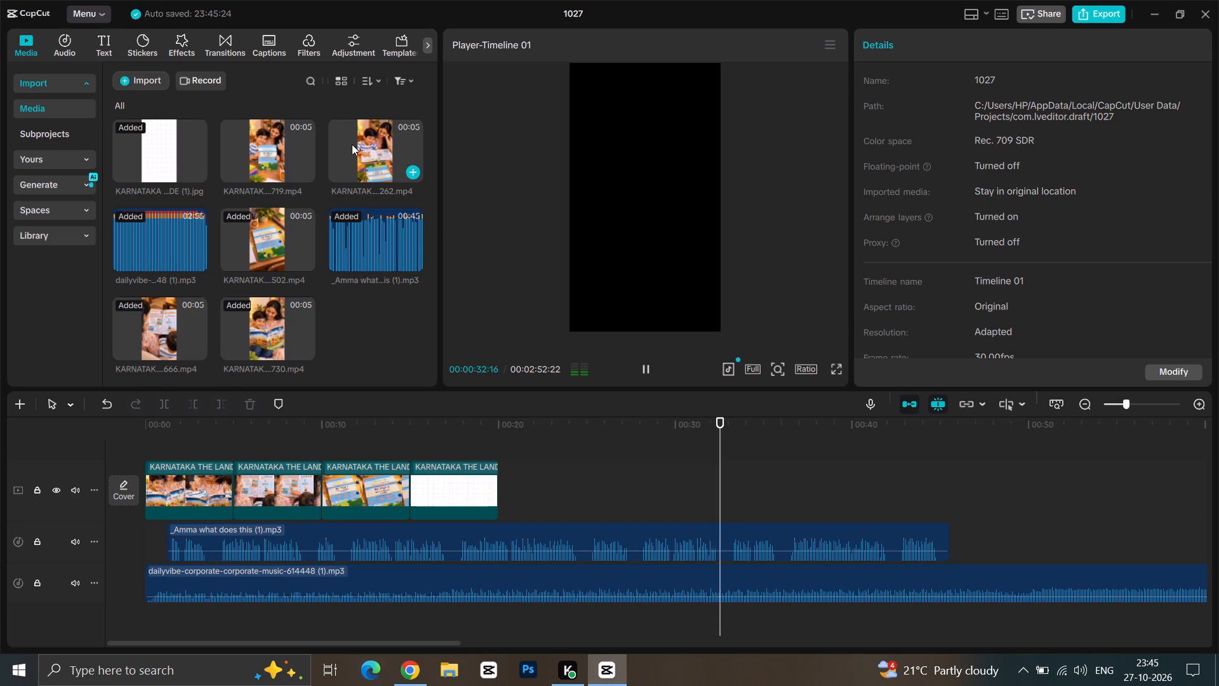
Extend the grid image's end to a duration of about 10 s, matching it to the voiceover by playback.
left_click(452, 477)
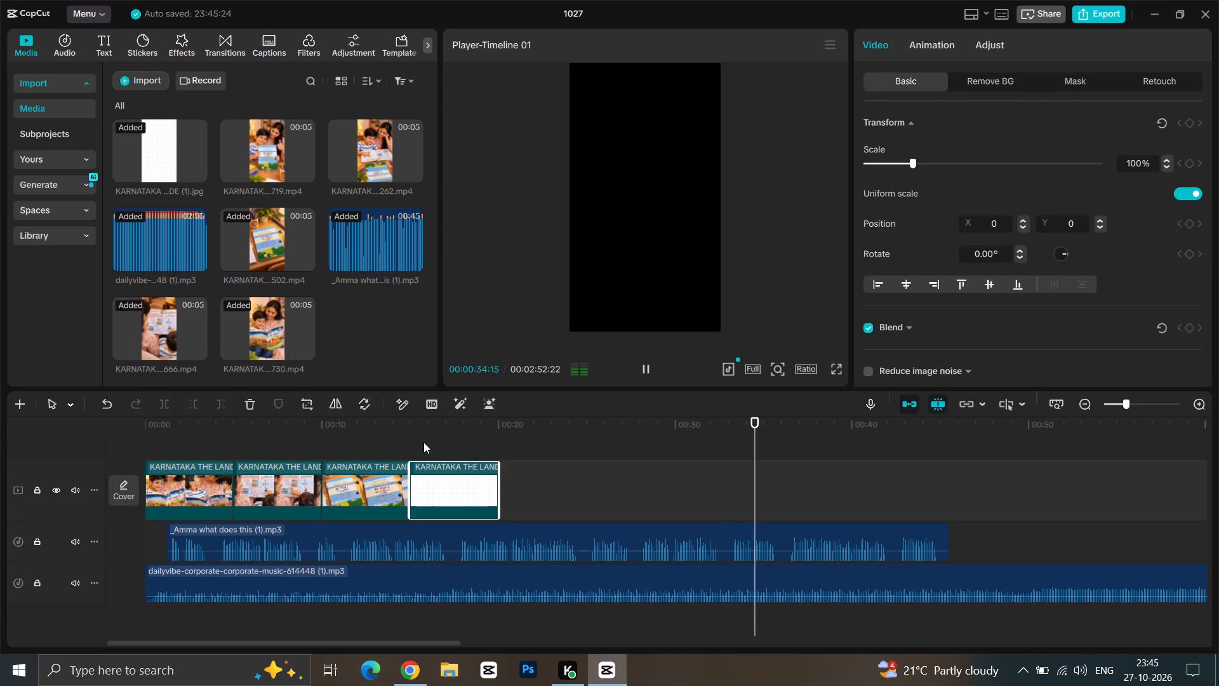
left_click(423, 442)
key("space")
left_click(493, 493)
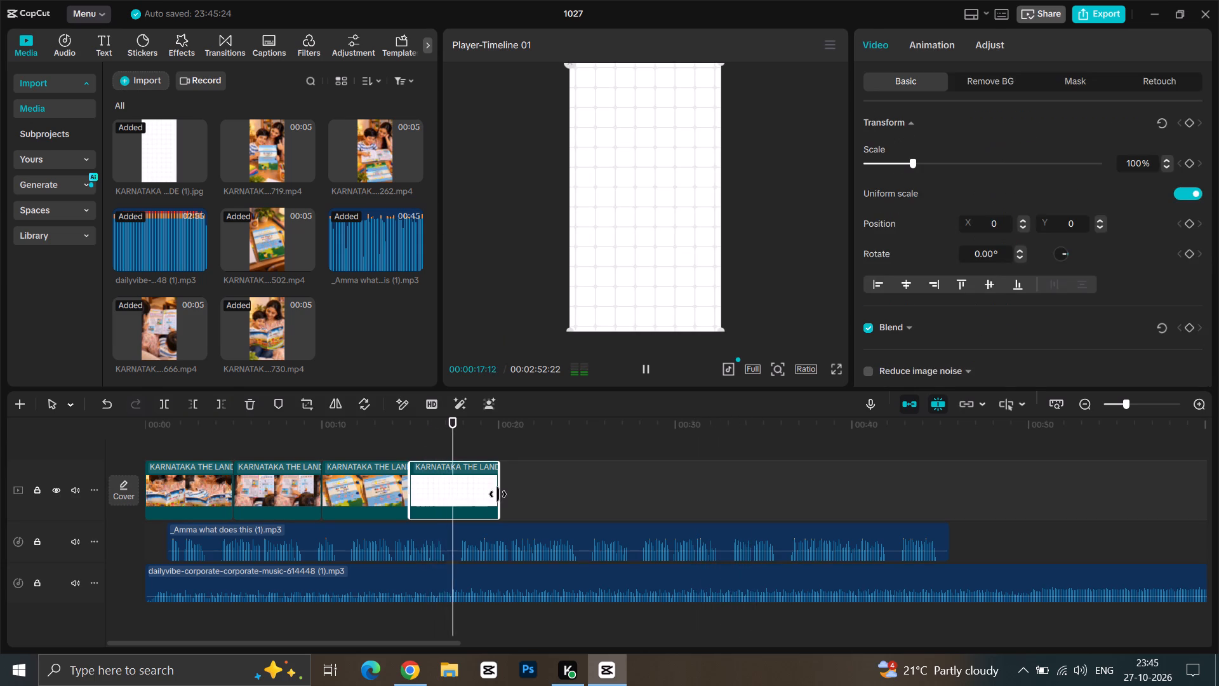
left_click_drag(499, 494, 580, 508)
key("space")
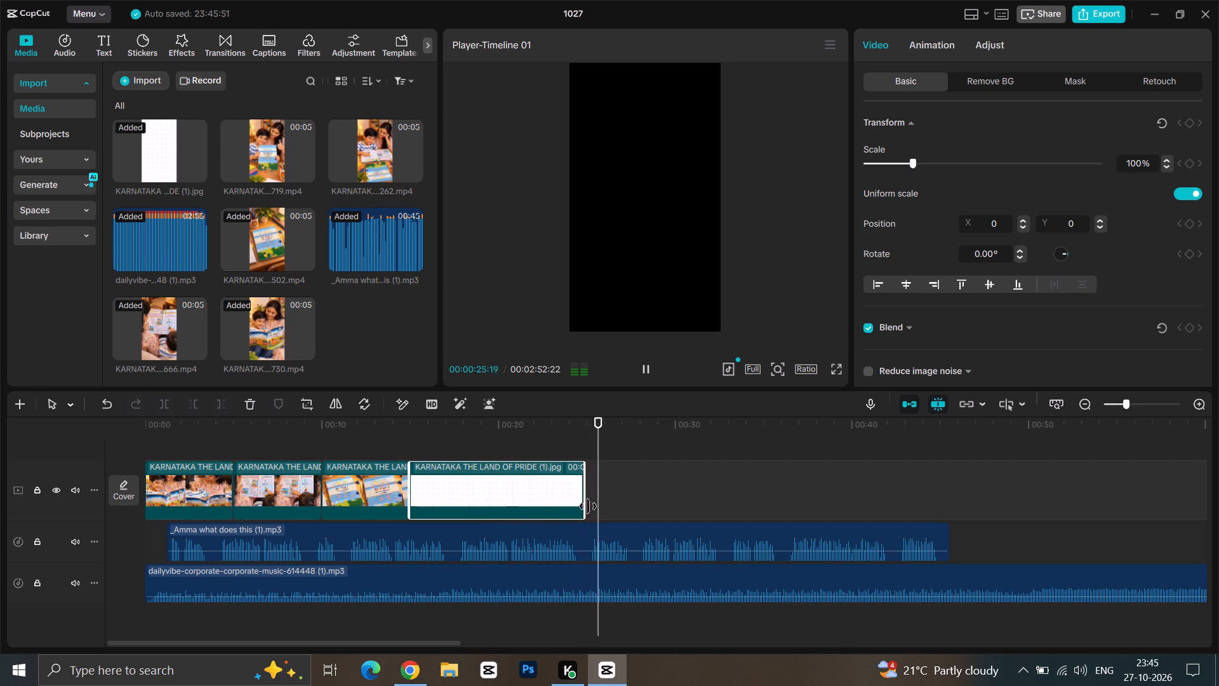
key("space")
left_click(586, 497)
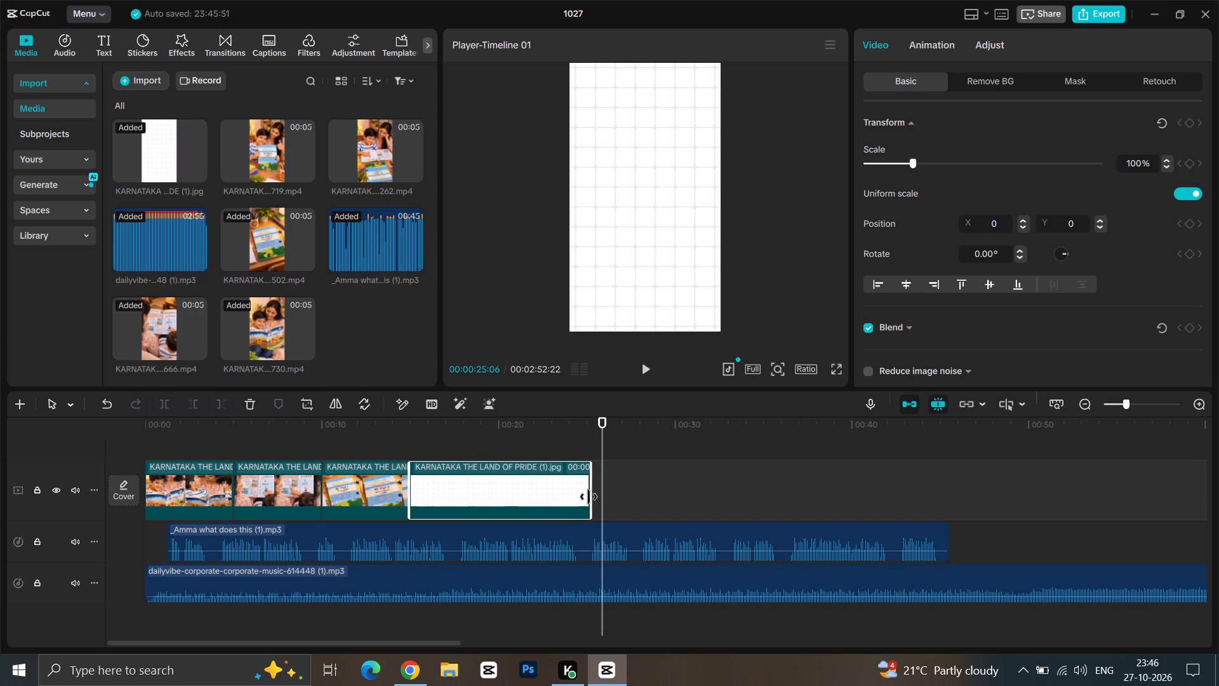
left_click(584, 453)
key("space")
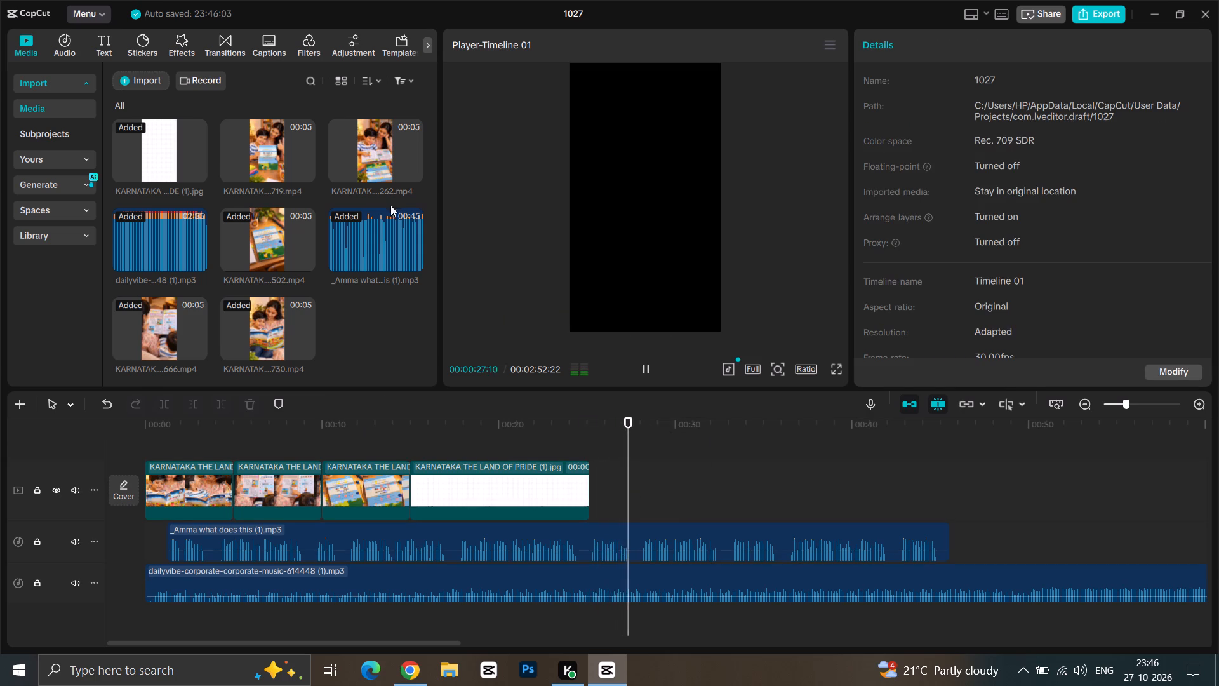
Add the KARNATAKA clip ending in 262 directly after the grid image and play across the join.
left_click(375, 160)
left_click_drag(378, 161, 608, 476)
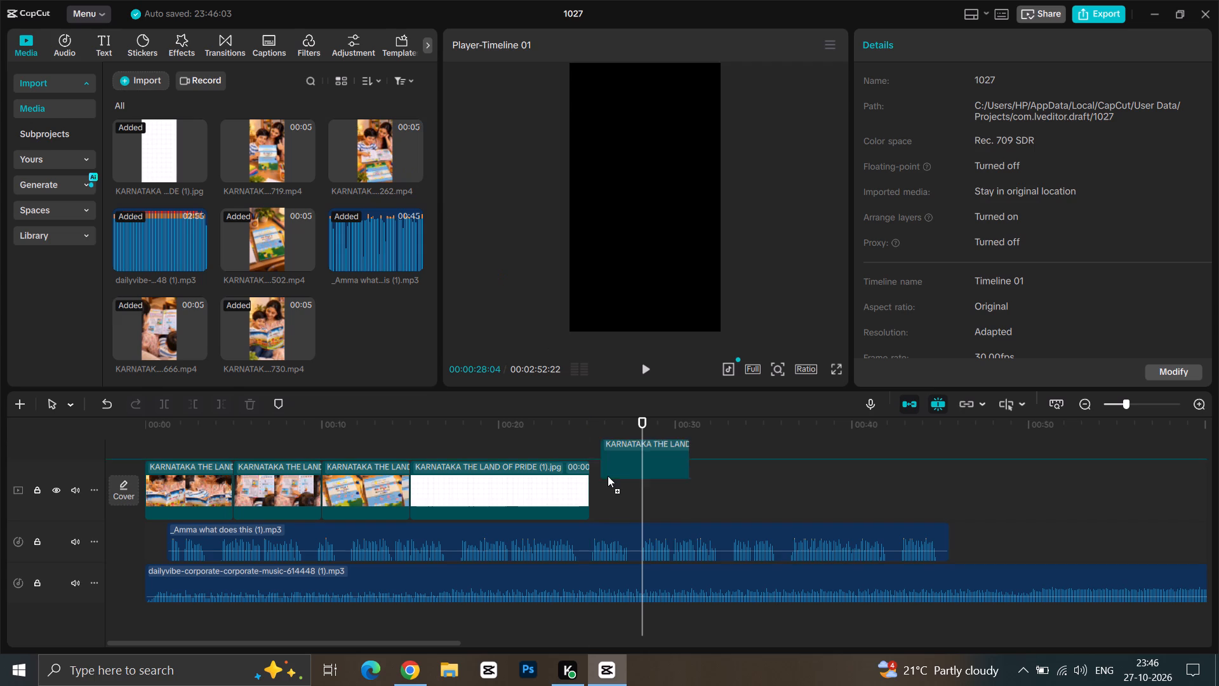
left_click_drag(608, 476, 594, 490)
key("space")
left_click(583, 443)
key("space")
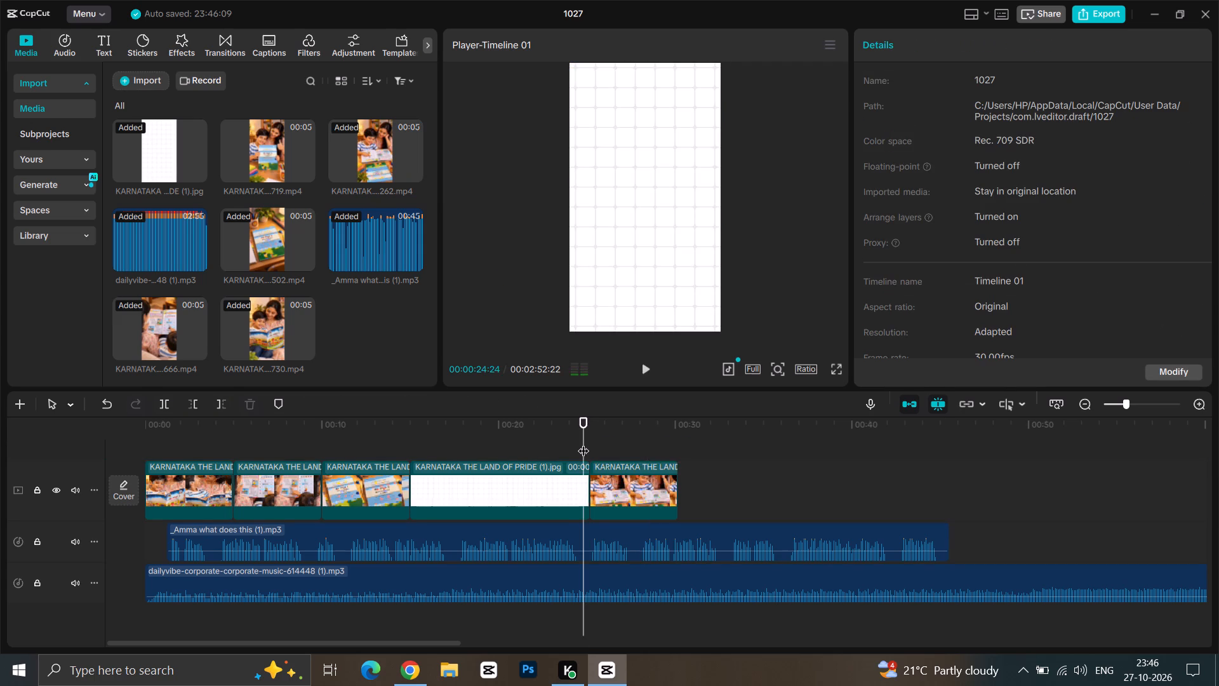
key("space")
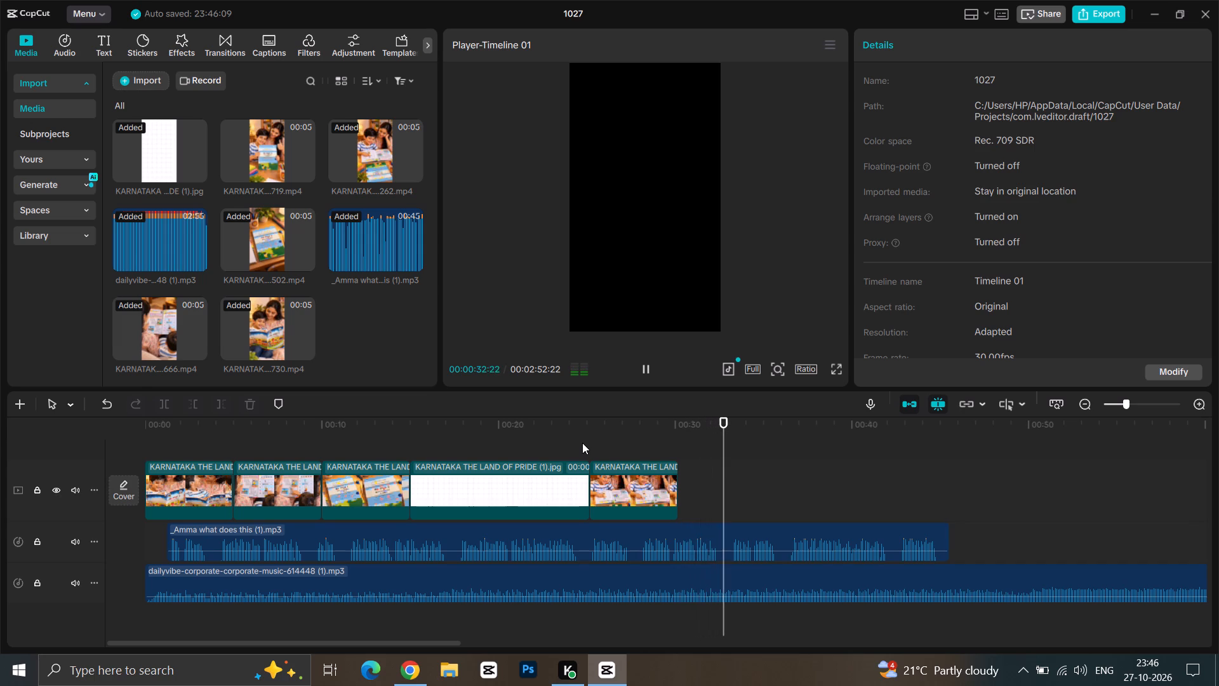
Add the KARNATAKA clip ending in 719 at the end of the video track and play through to the voiceover's end.
left_click_drag(268, 151, 354, 220)
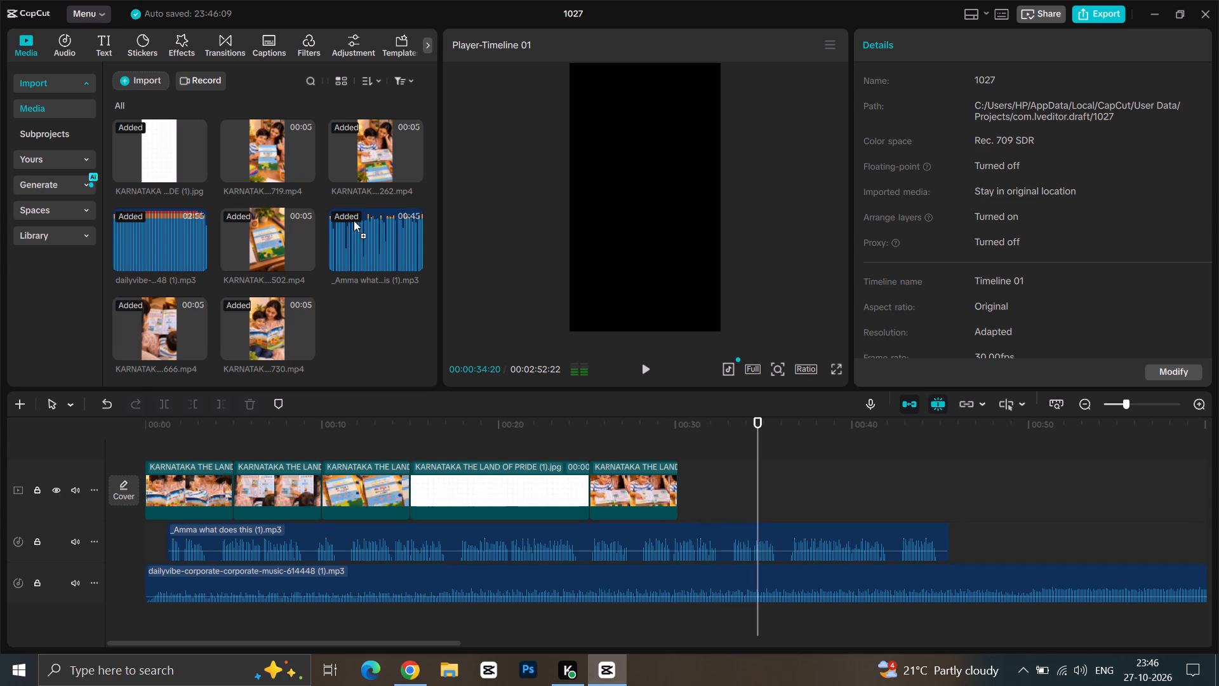
left_click_drag(354, 220, 732, 494)
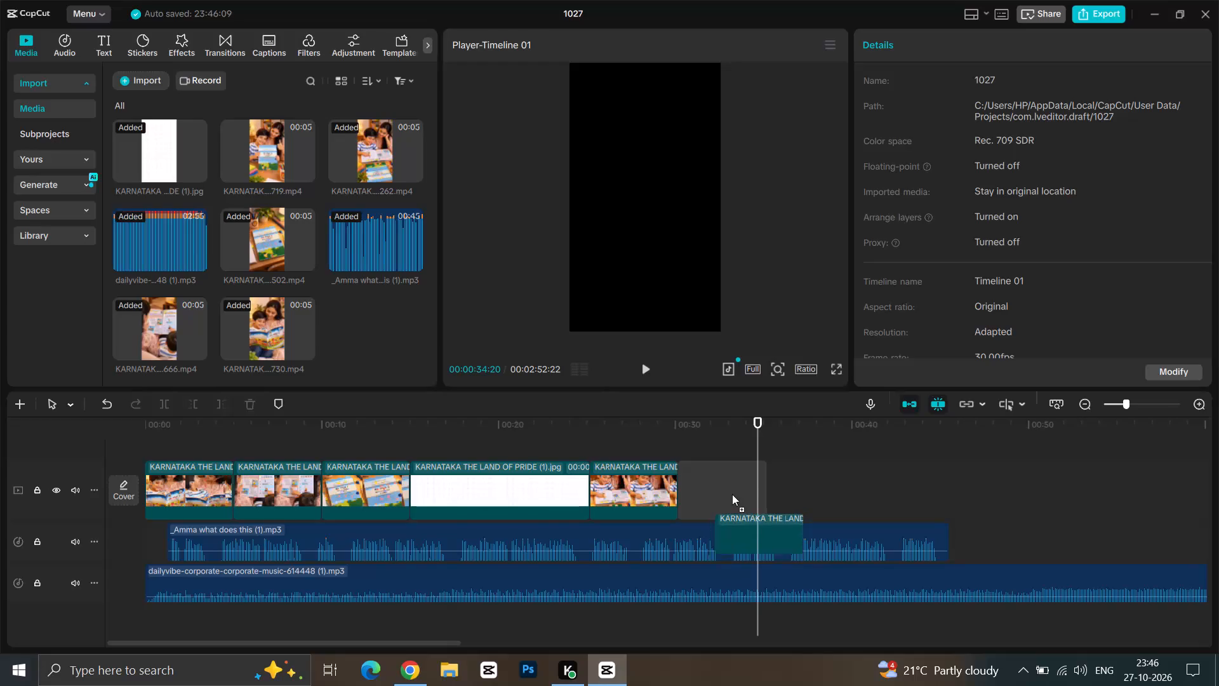
left_click_drag(732, 494, 700, 485)
left_click(727, 428)
key("space")
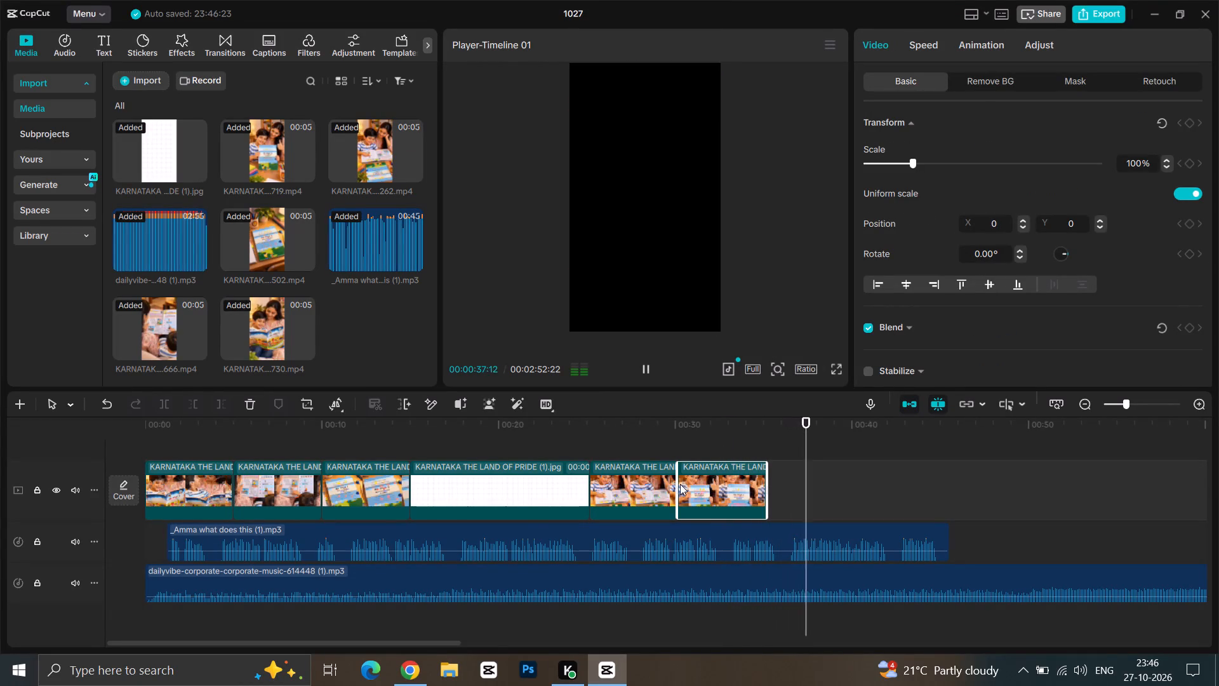
scroll(662, 492, "down", 2, "ctrl")
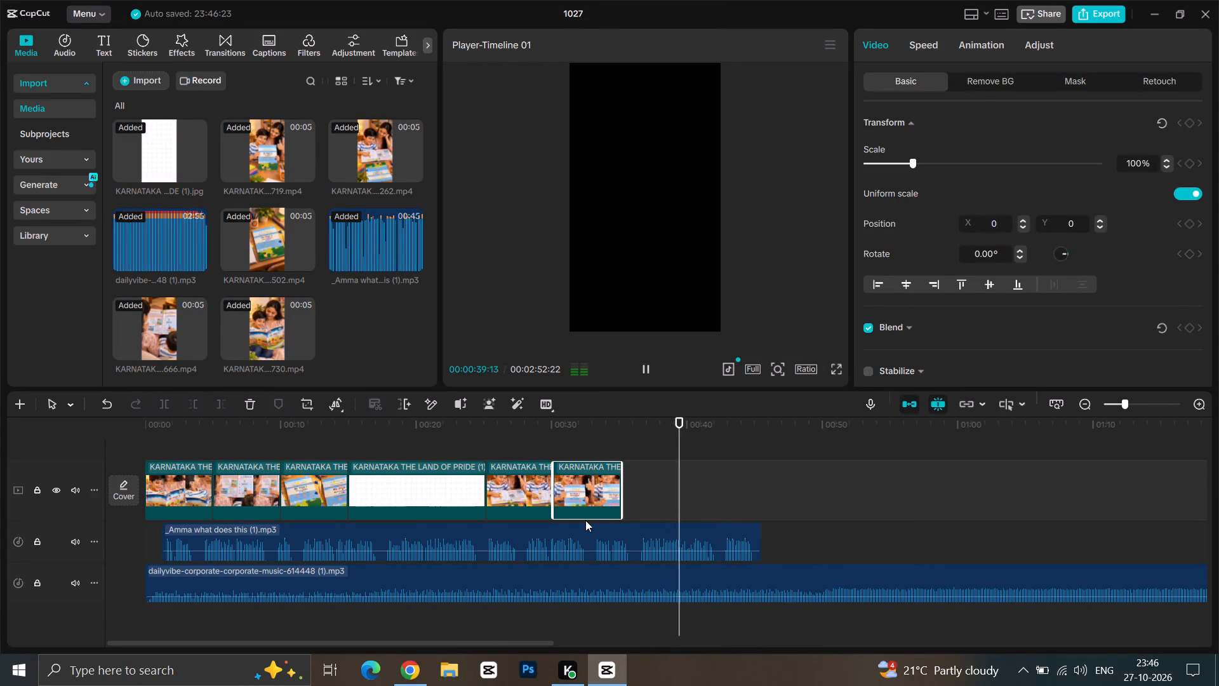
scroll(583, 520, "down", 1, "ctrl")
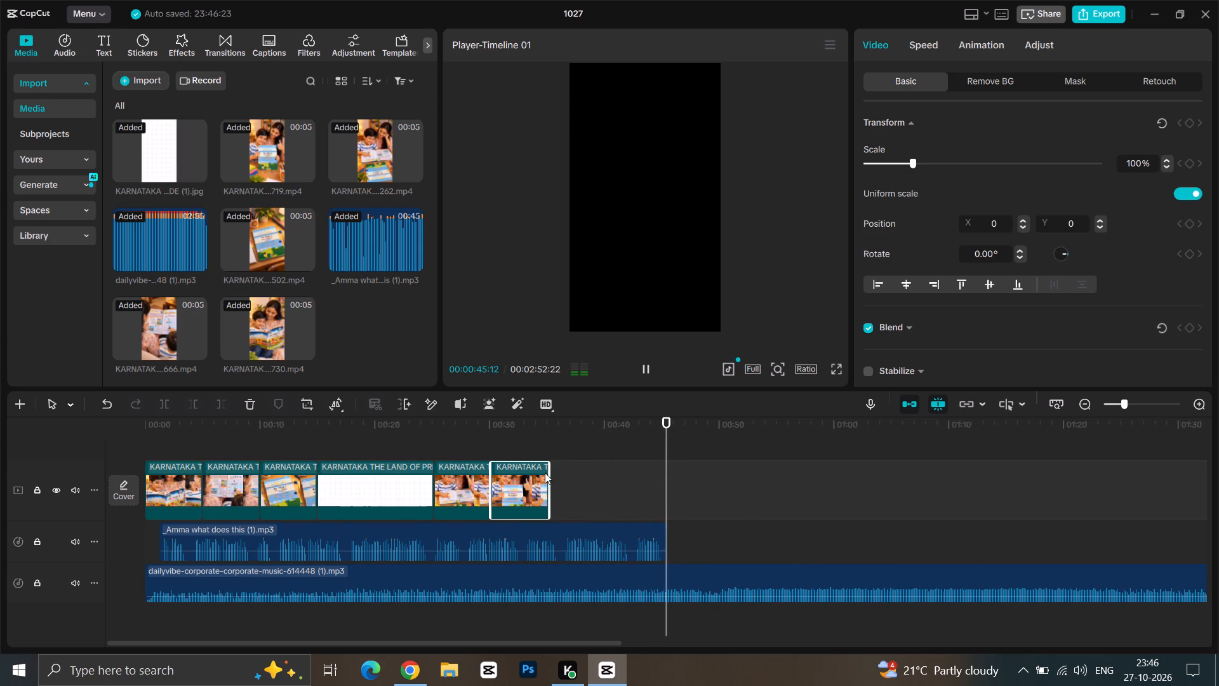
left_click(549, 454)
key("space")
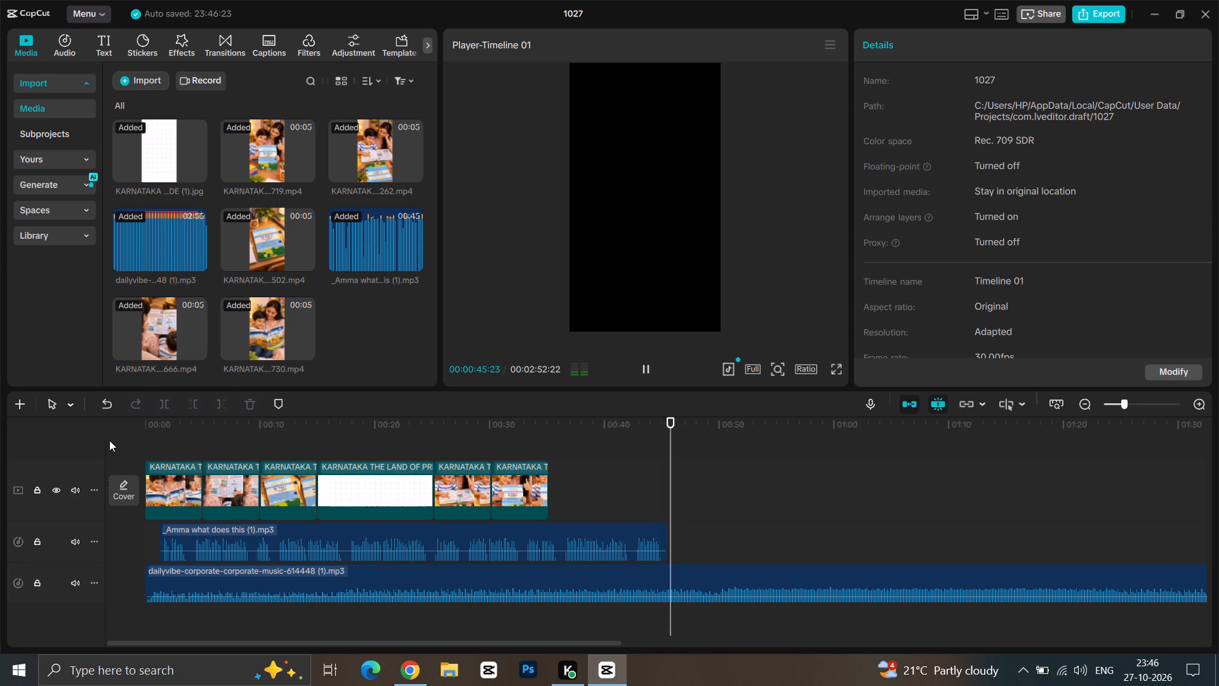
Play the assembled timeline from the start to check how the opening clips fit the voiceover.
left_click(143, 442)
left_click(132, 407)
left_click(145, 421)
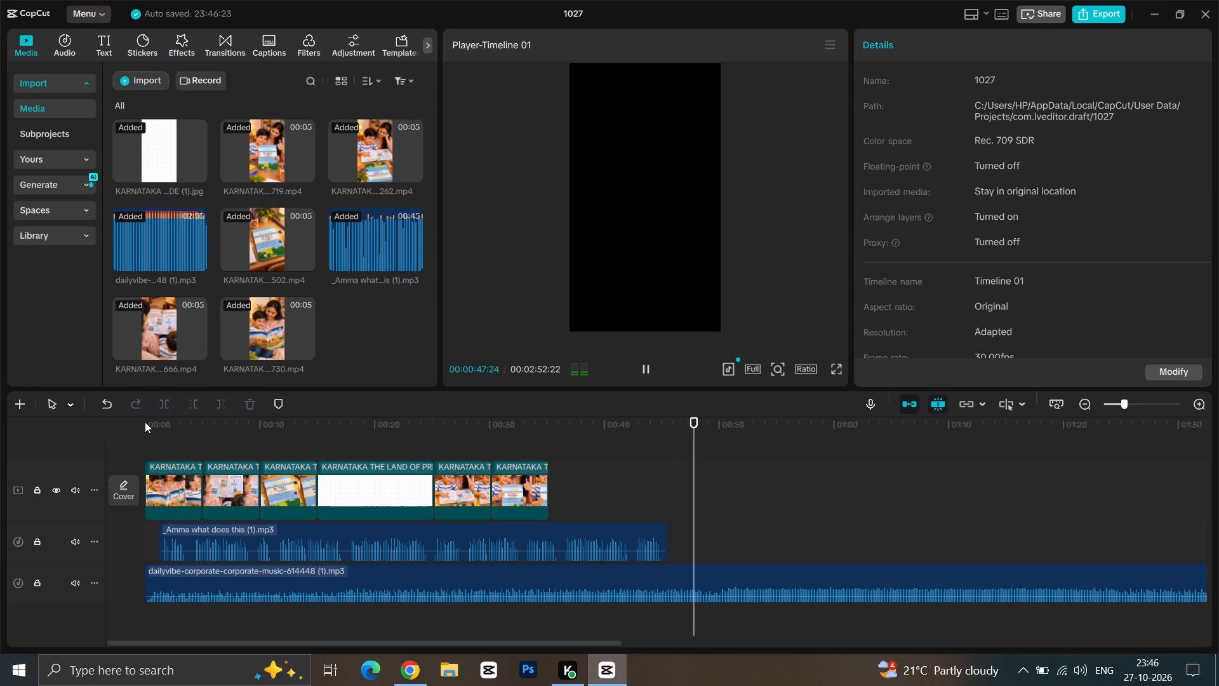
left_click(147, 422)
key("space")
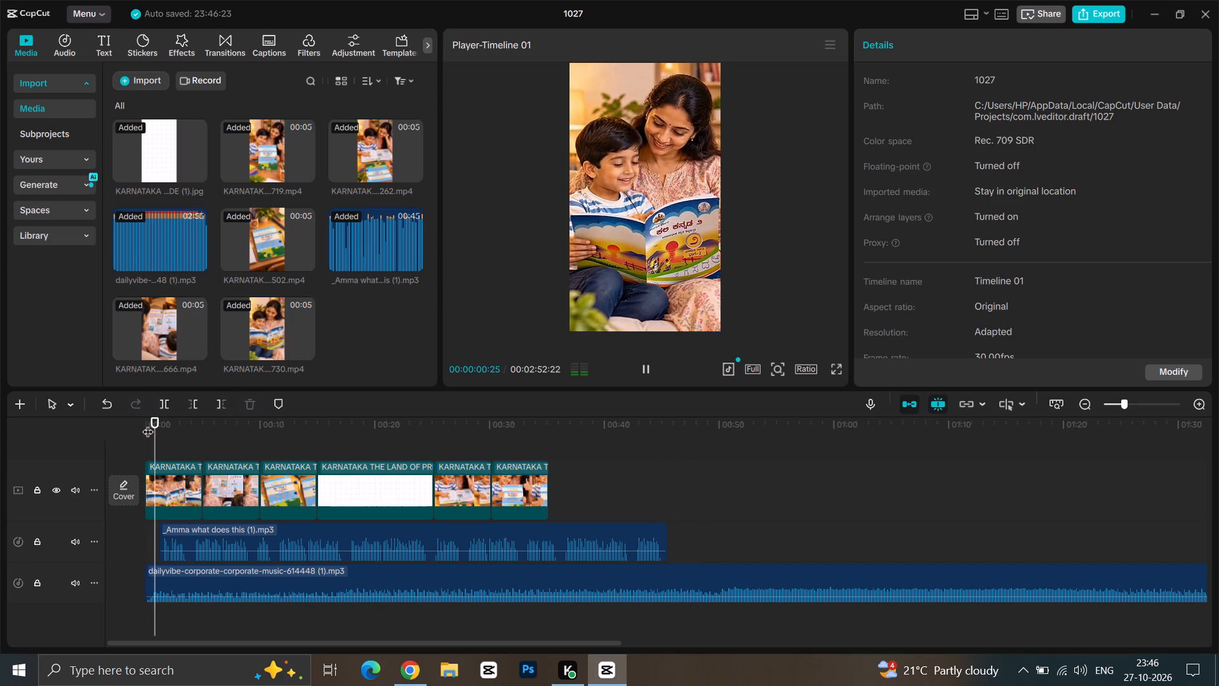
scroll(190, 532, "up", 1)
scroll(190, 532, "up", 8, "ctrl")
scroll(190, 532, "down", 2)
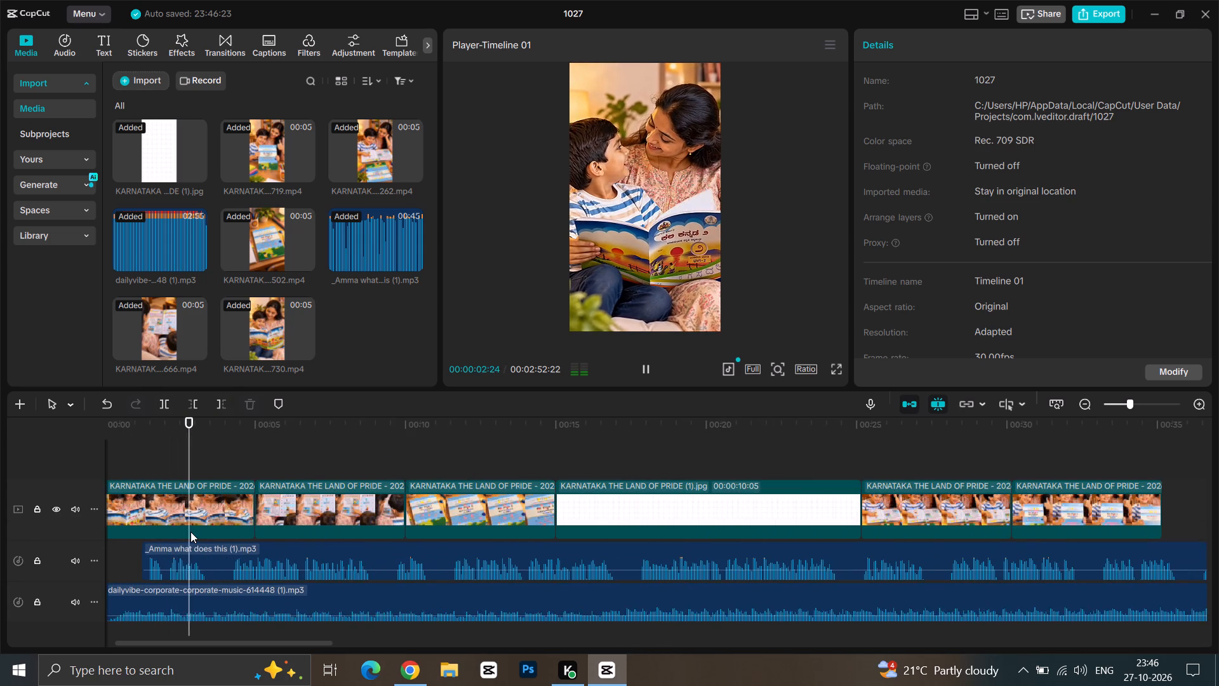
left_click_drag(229, 640, 220, 640)
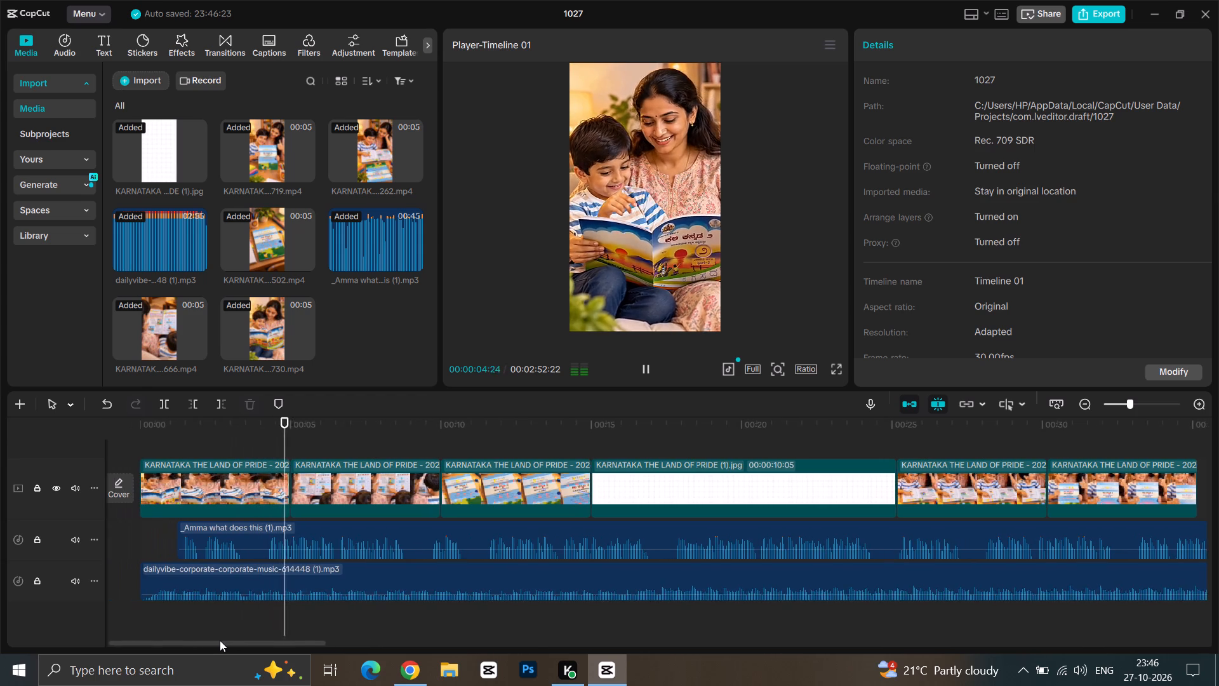
left_click_drag(220, 640, 213, 640)
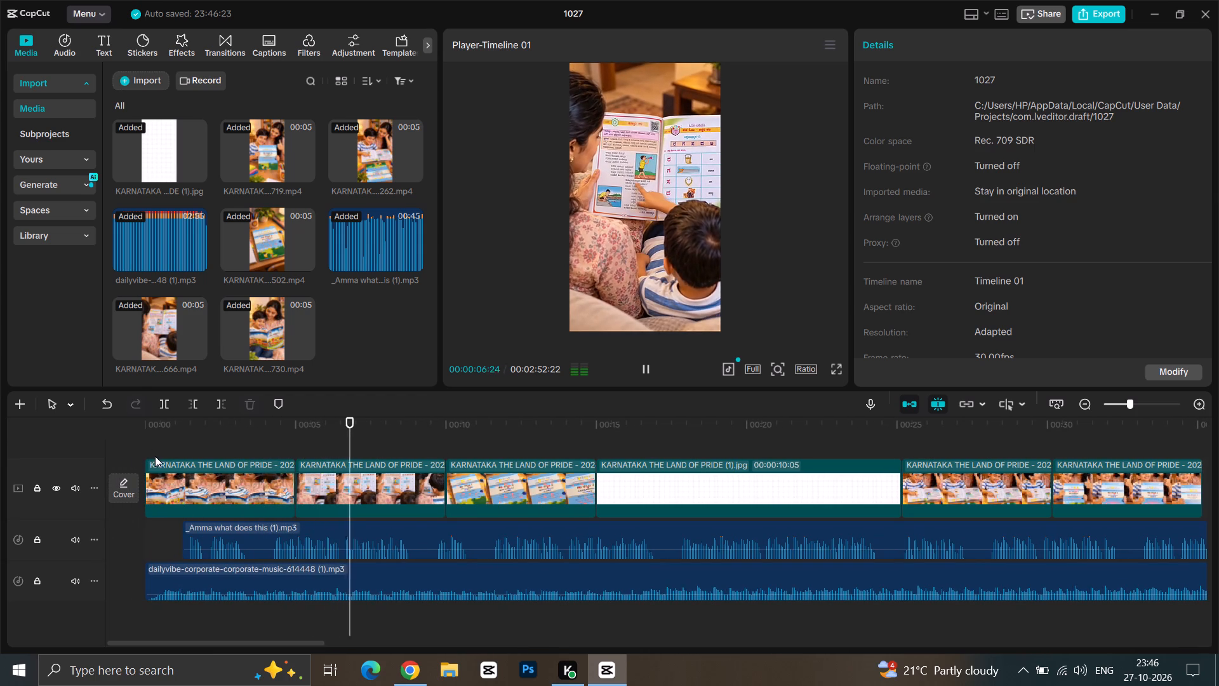
Shift the _Amma what does this (1) voiceover earlier to start about 0.7 s in, and play the opening to check.
left_click(149, 452)
left_click(201, 534)
left_click_drag(215, 535, 202, 536)
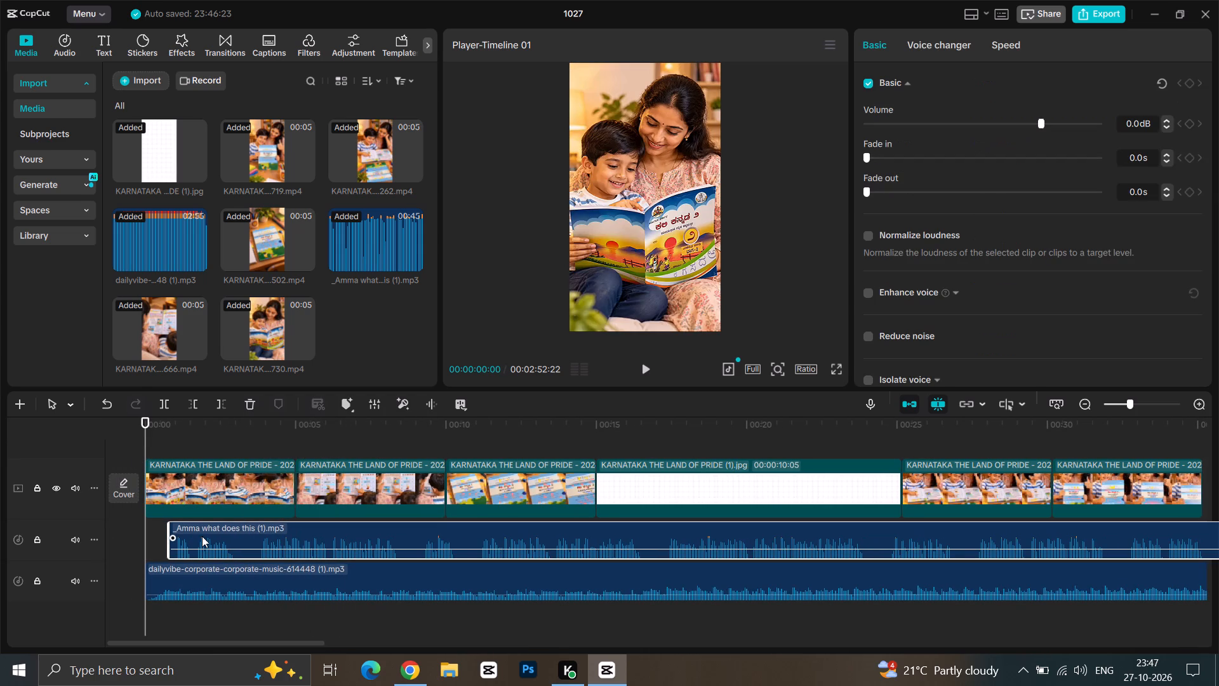
left_click_drag(202, 536, 199, 536)
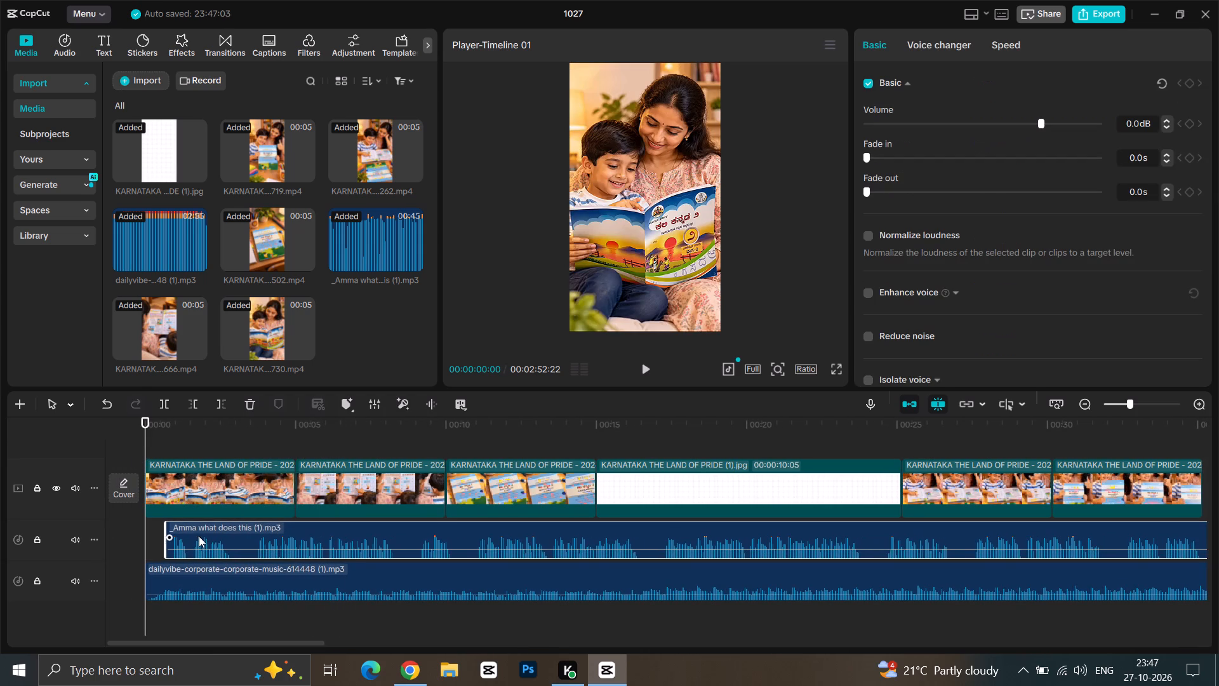
left_click(145, 440)
key("space")
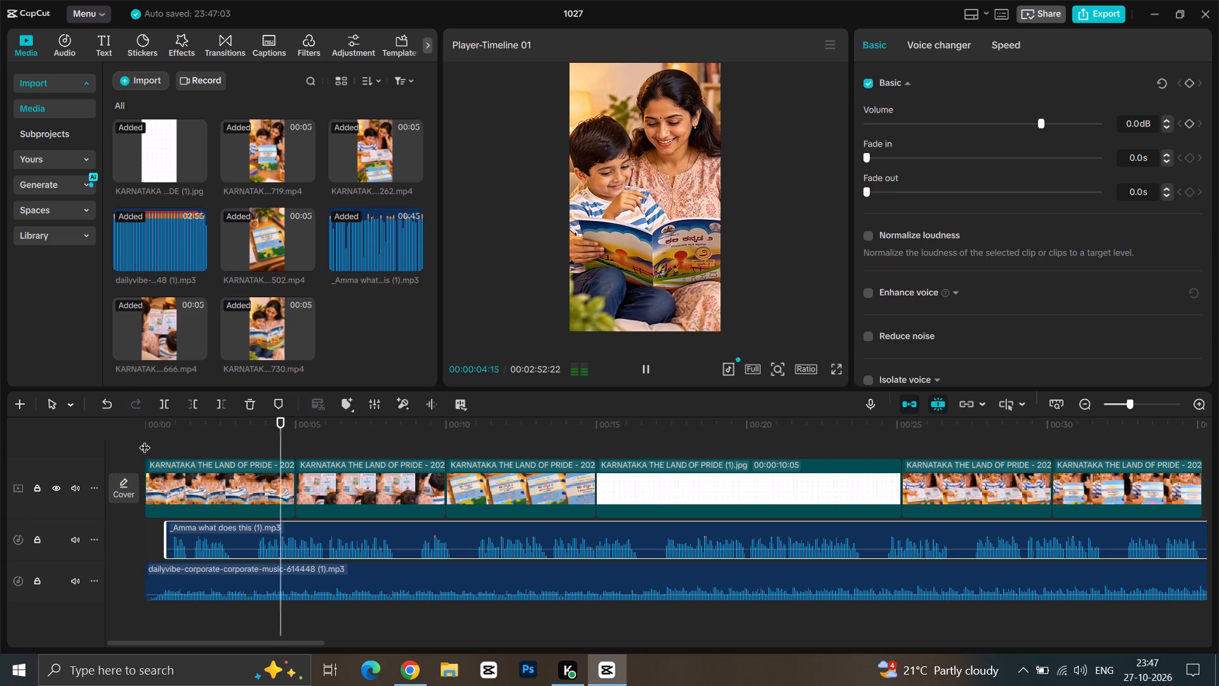
key("space")
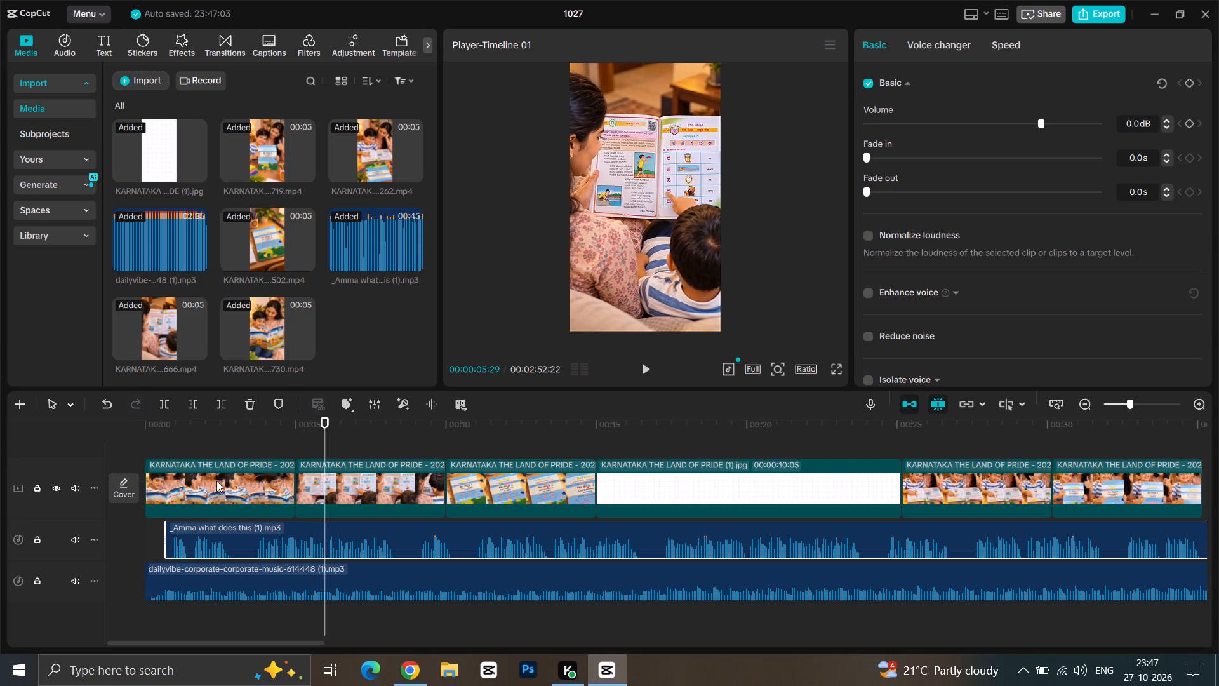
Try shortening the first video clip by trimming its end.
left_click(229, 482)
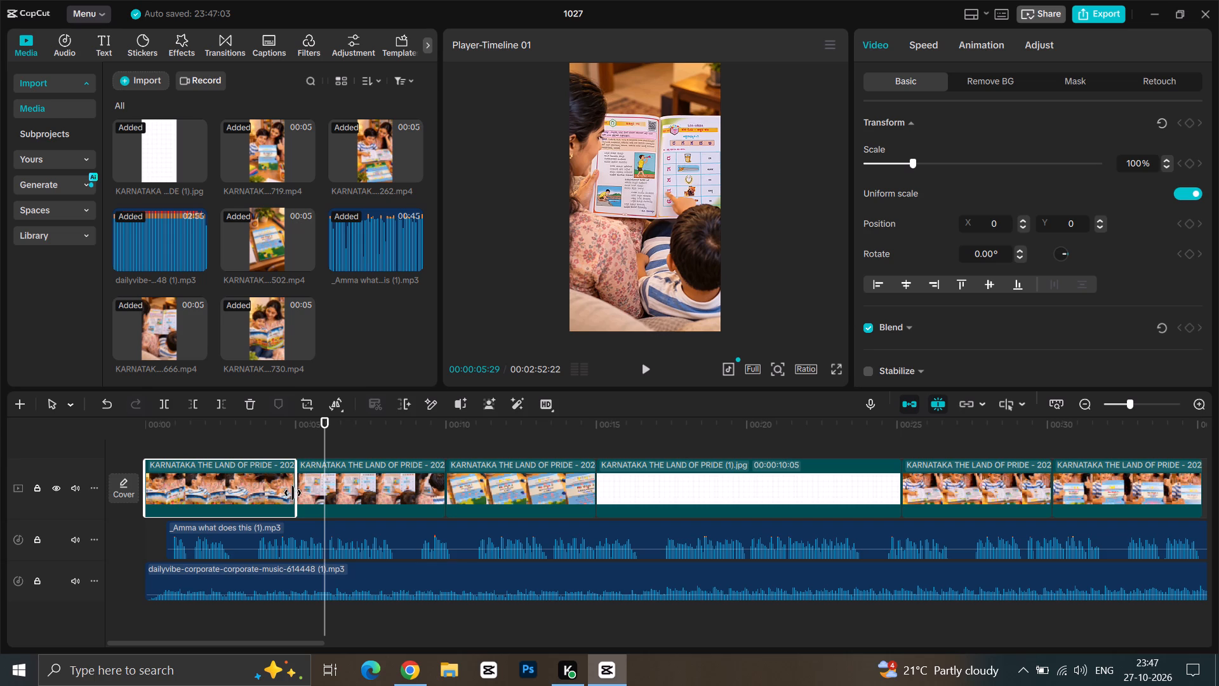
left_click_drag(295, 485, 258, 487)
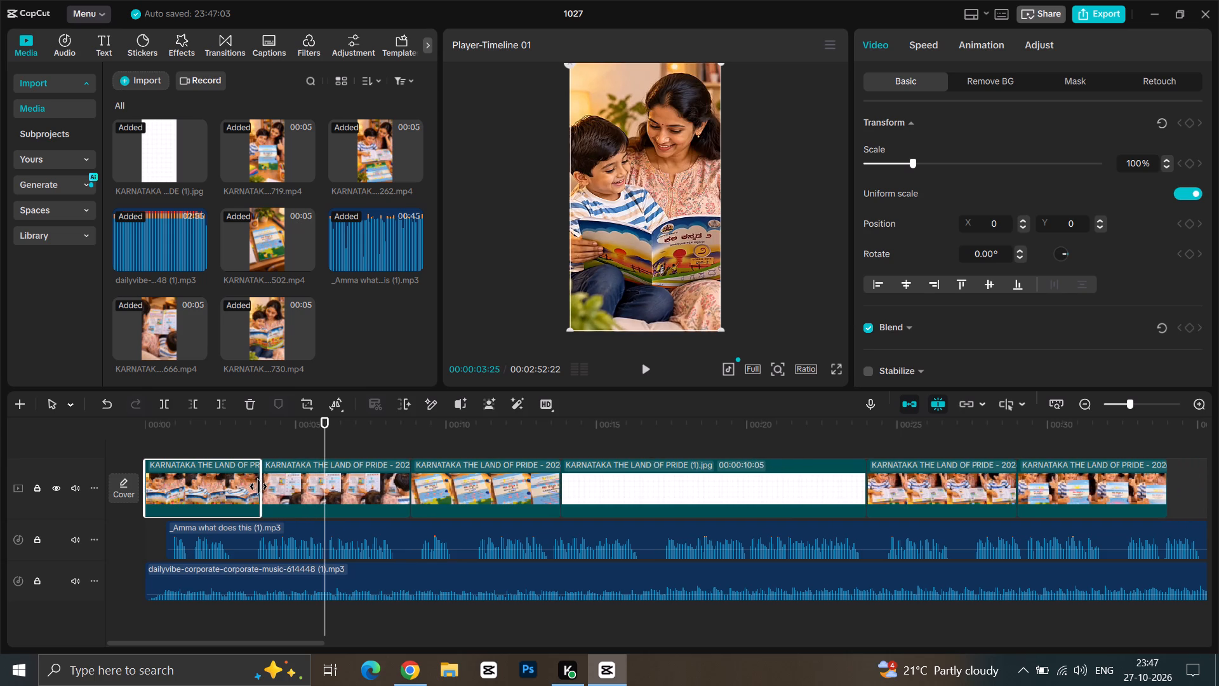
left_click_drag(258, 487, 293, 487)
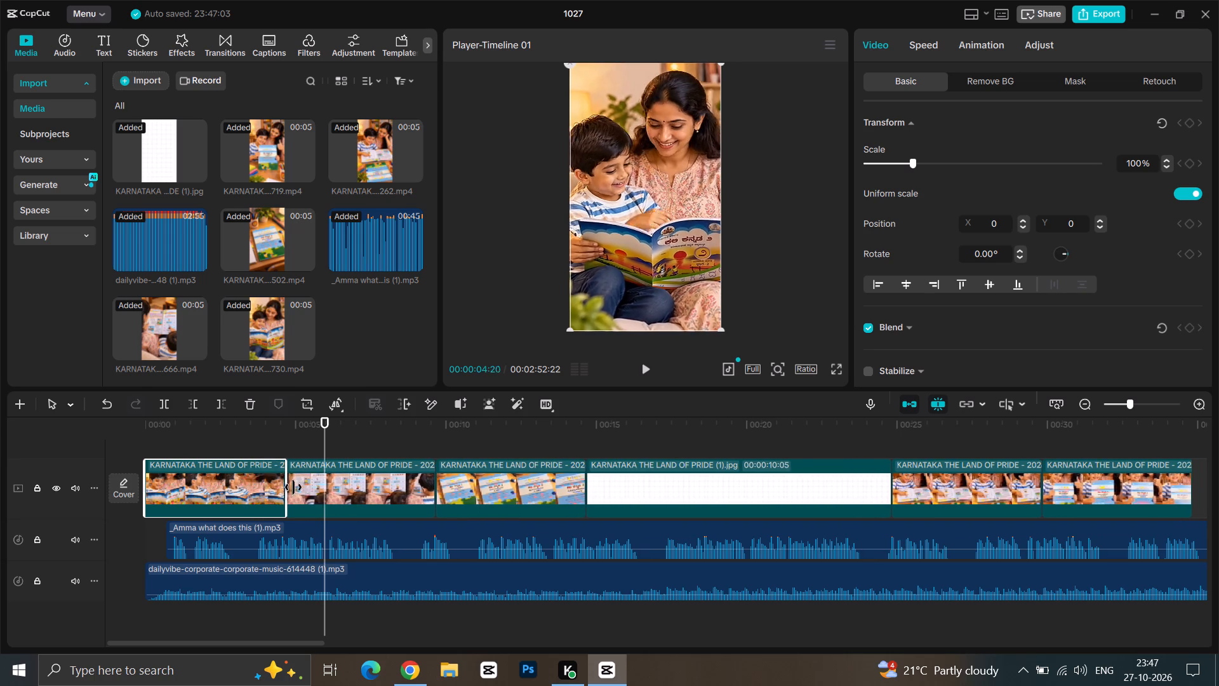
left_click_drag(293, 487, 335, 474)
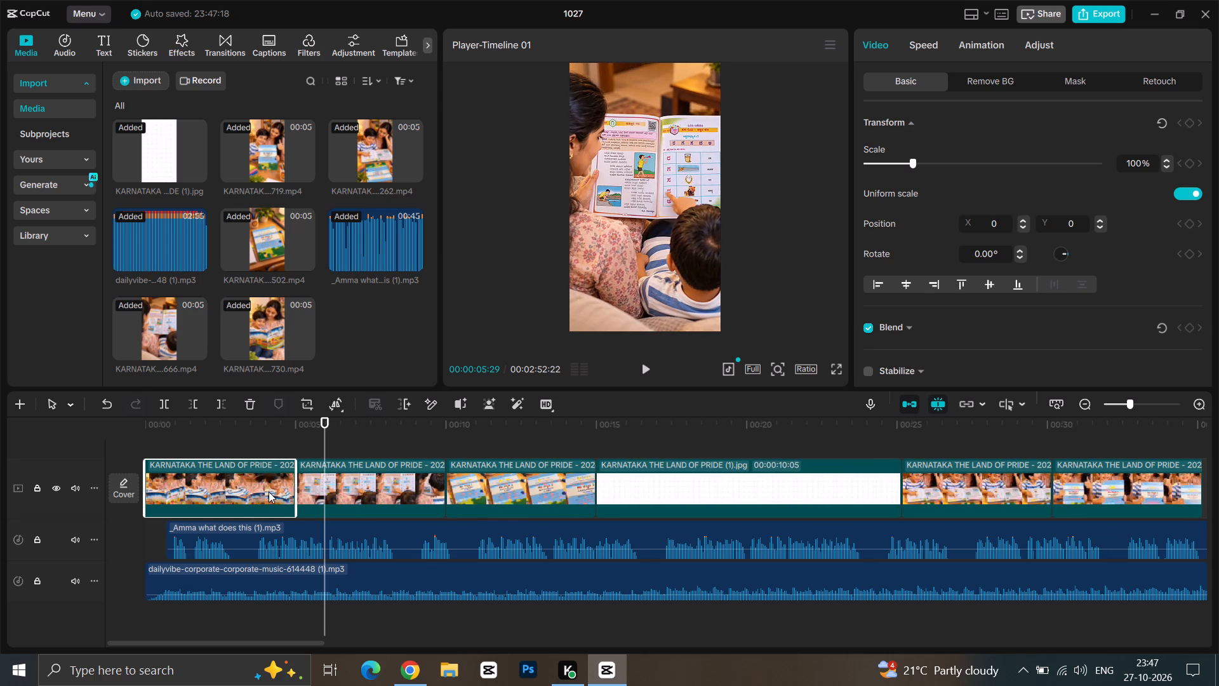
Set the first video clip's speed to 1.40x and return the playhead to near the start.
left_click(269, 492)
left_click(929, 46)
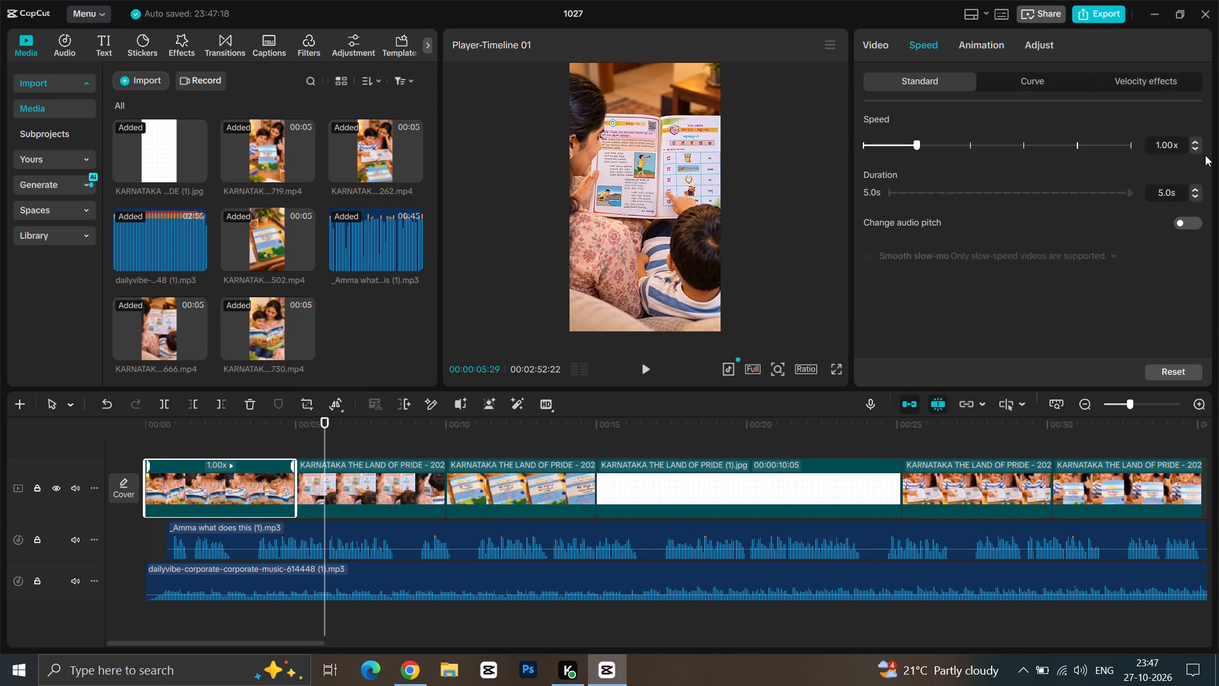
left_click(1198, 144)
left_click(1198, 144)
left_click(1198, 144)
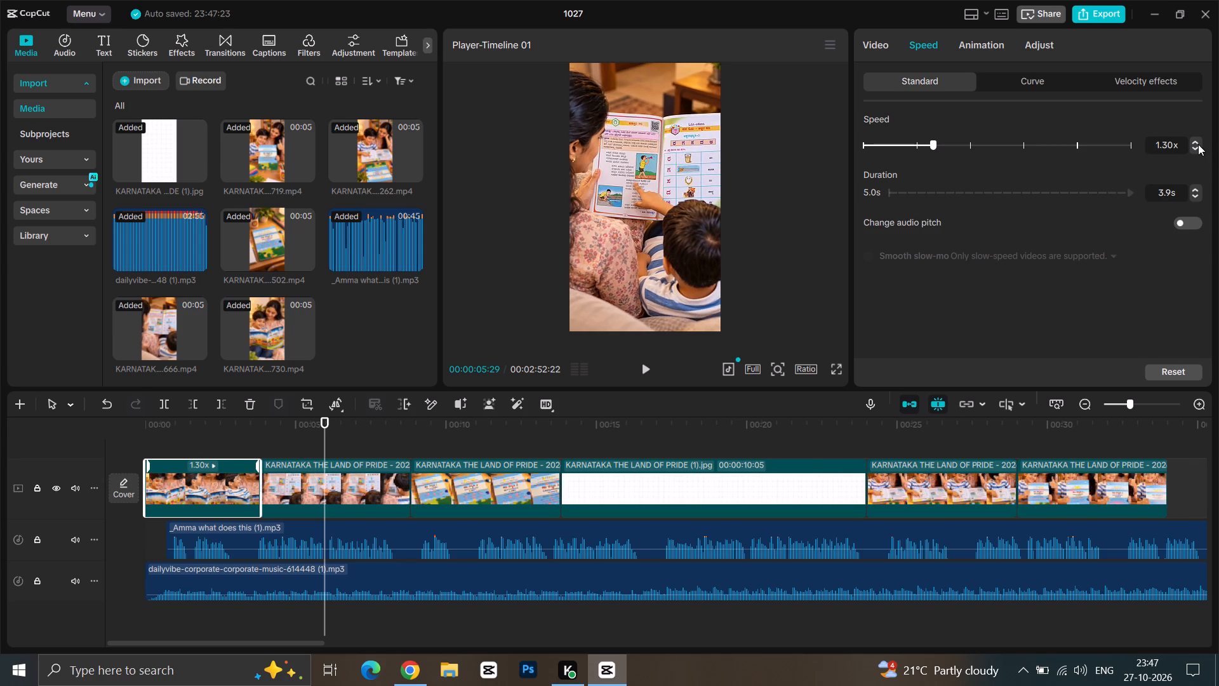
left_click(1198, 144)
left_click(152, 419)
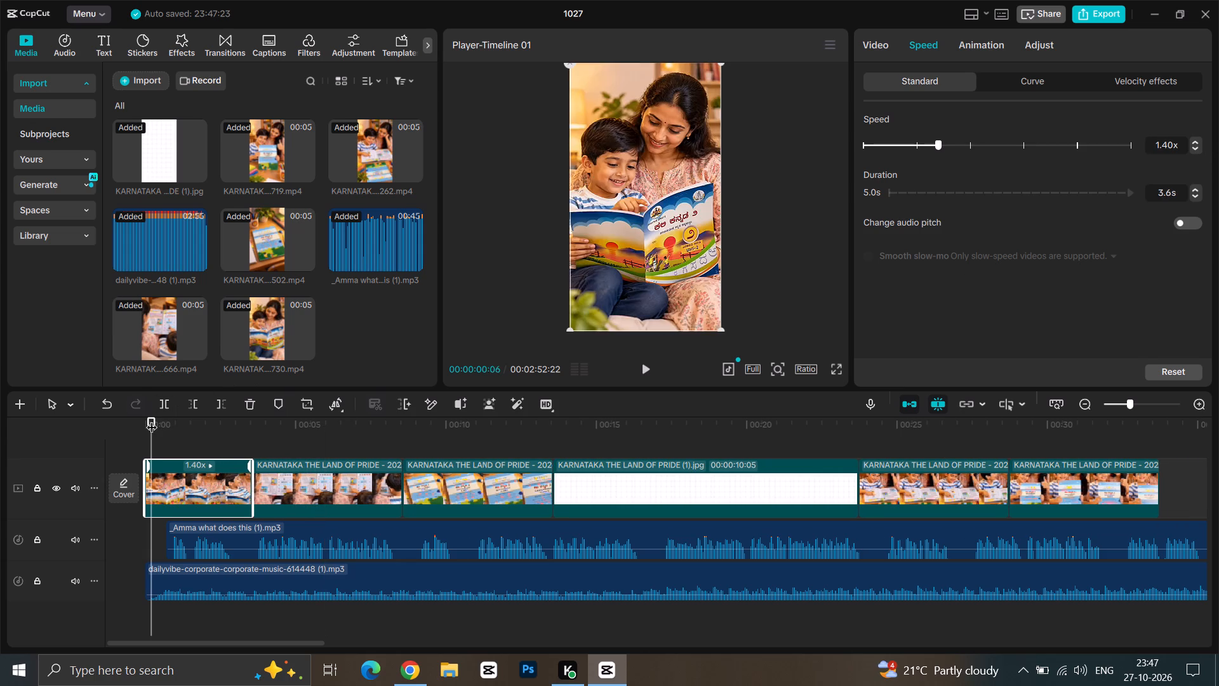
Undo the last speed increase on the first video clip and replay the opening from the start against the voiceover.
key("space")
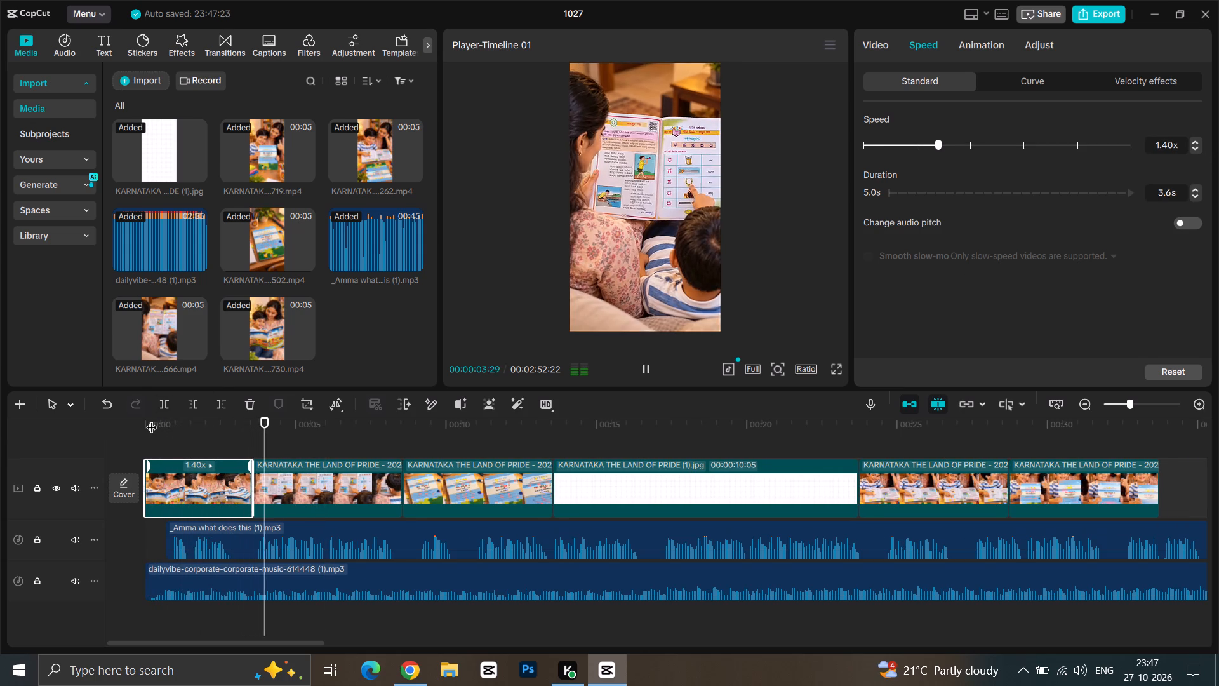
key("ctrl+z")
left_click(150, 430)
key("space")
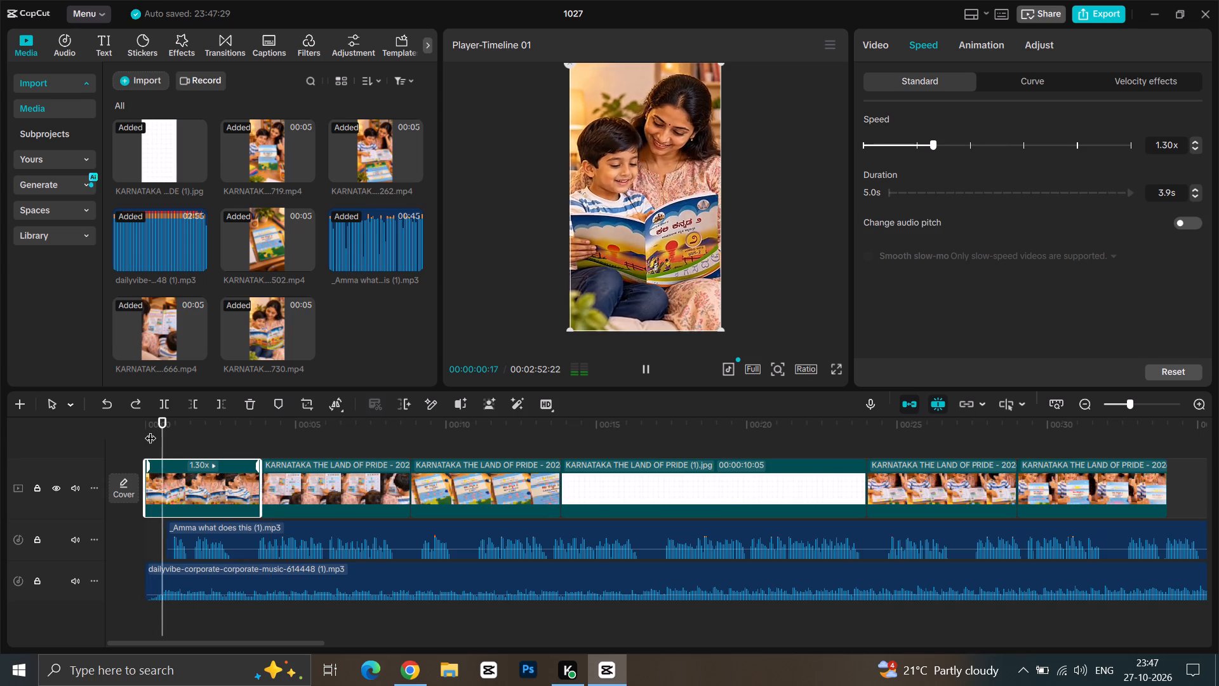
left_click_drag(150, 430, 142, 430)
key("space")
key("space")
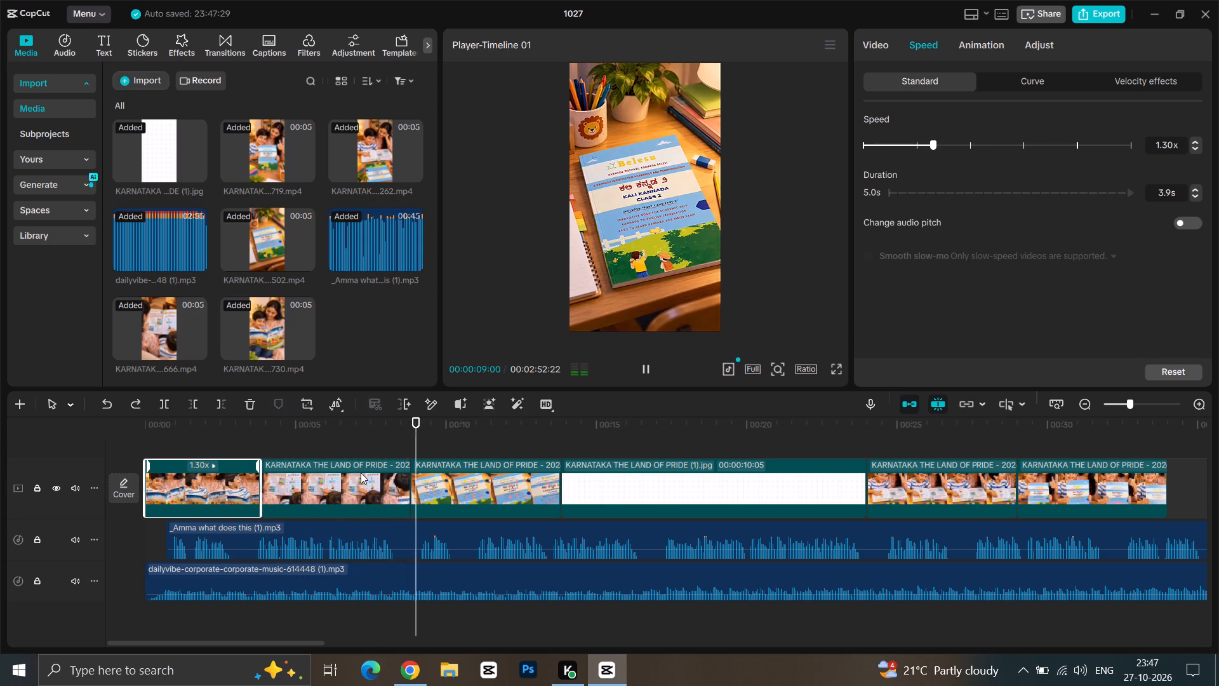
key("space")
Slow the second video clip to 0.90x and trim its end to the playhead at 00:00:09:05.
left_click(382, 484)
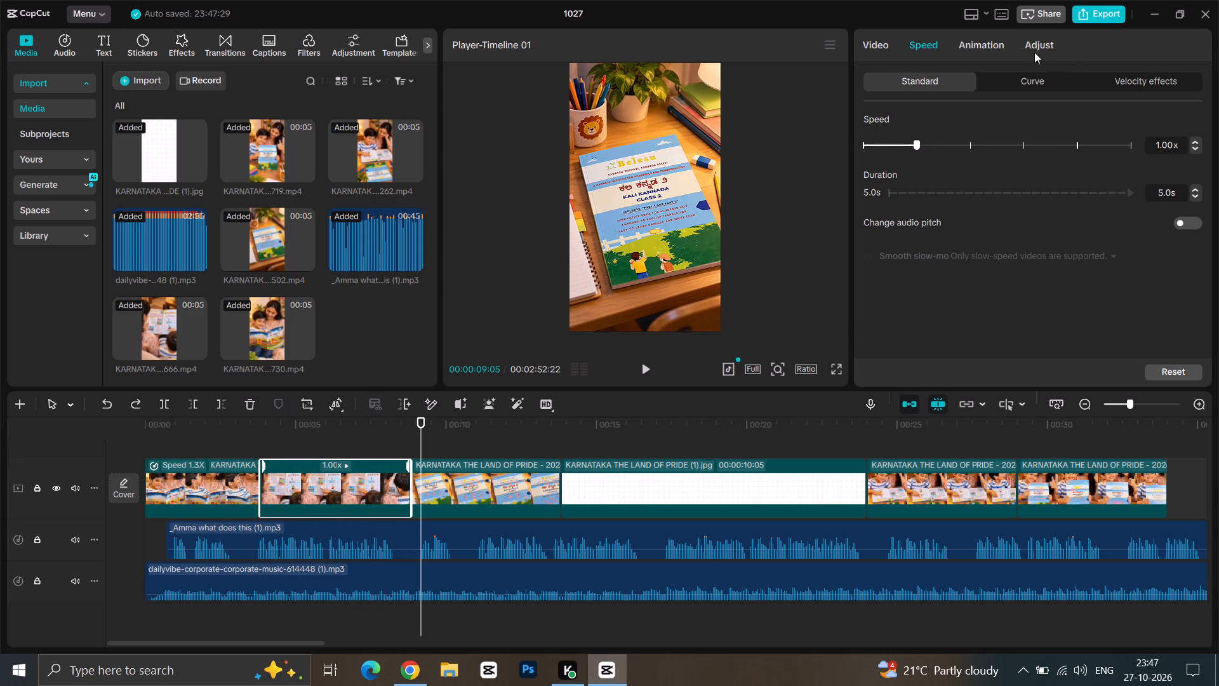
left_click(1197, 149)
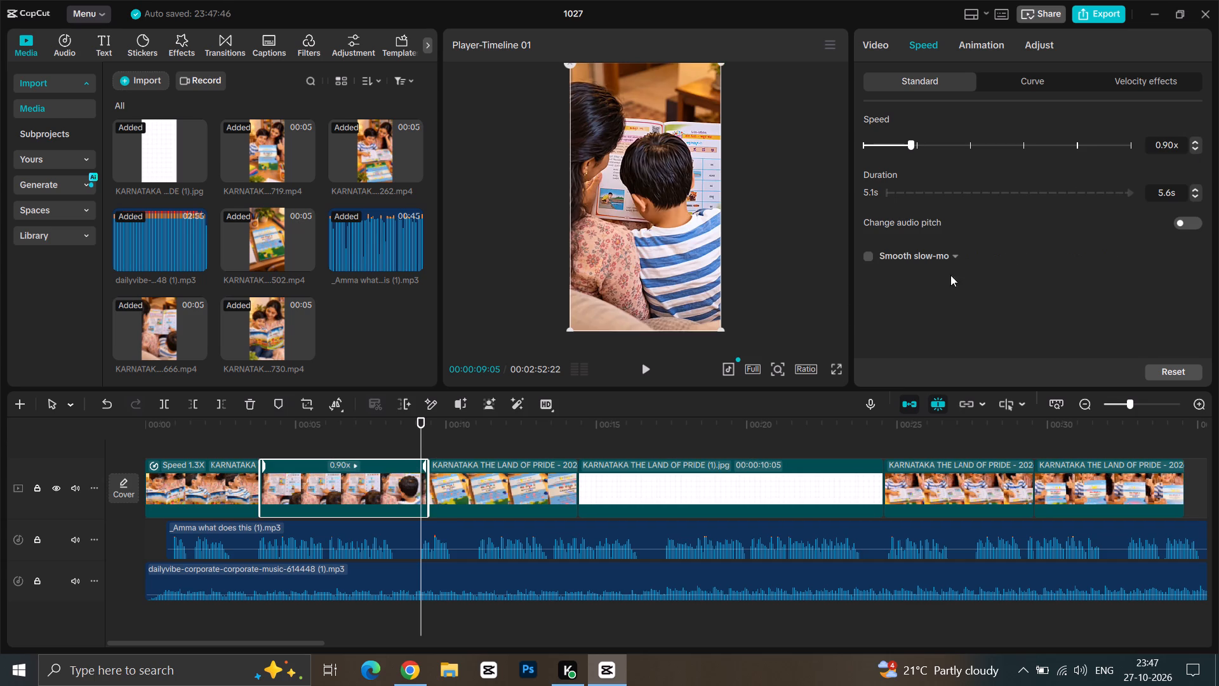
left_click_drag(429, 483, 422, 484)
Play on to the voiceover point at 00:00:16:13 and slow the third video clip to 0.70x so it ends there.
left_click(409, 448)
key("space")
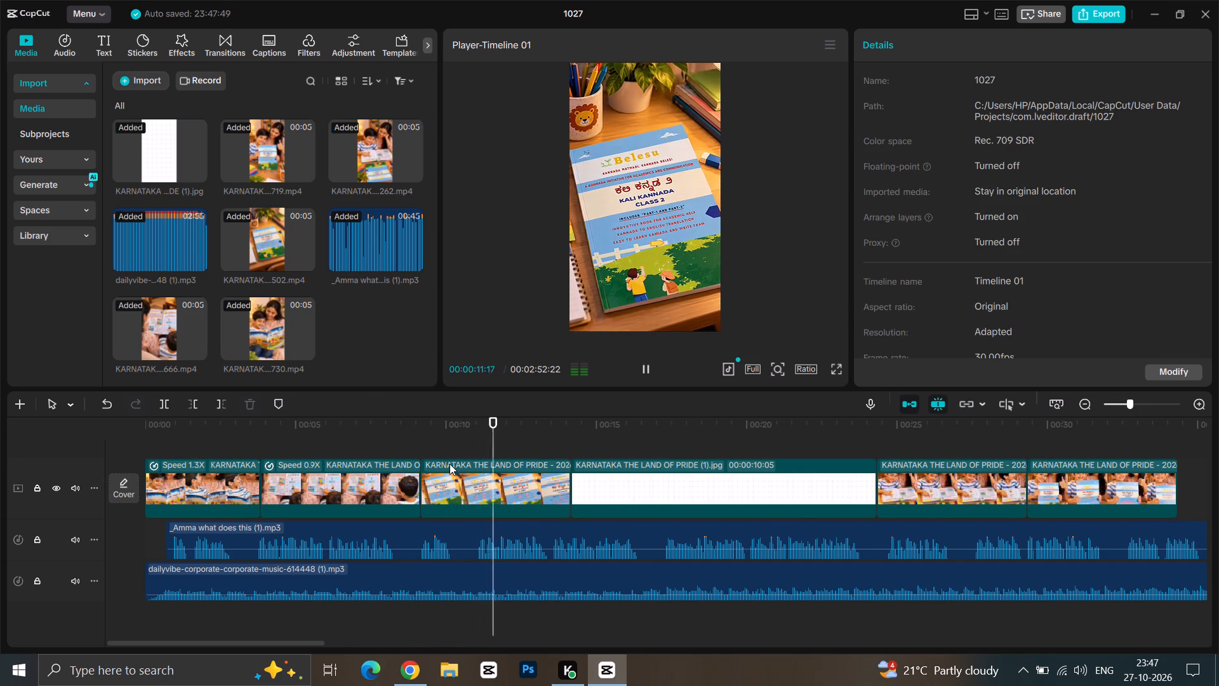
scroll(449, 464, "down", 1, "ctrl")
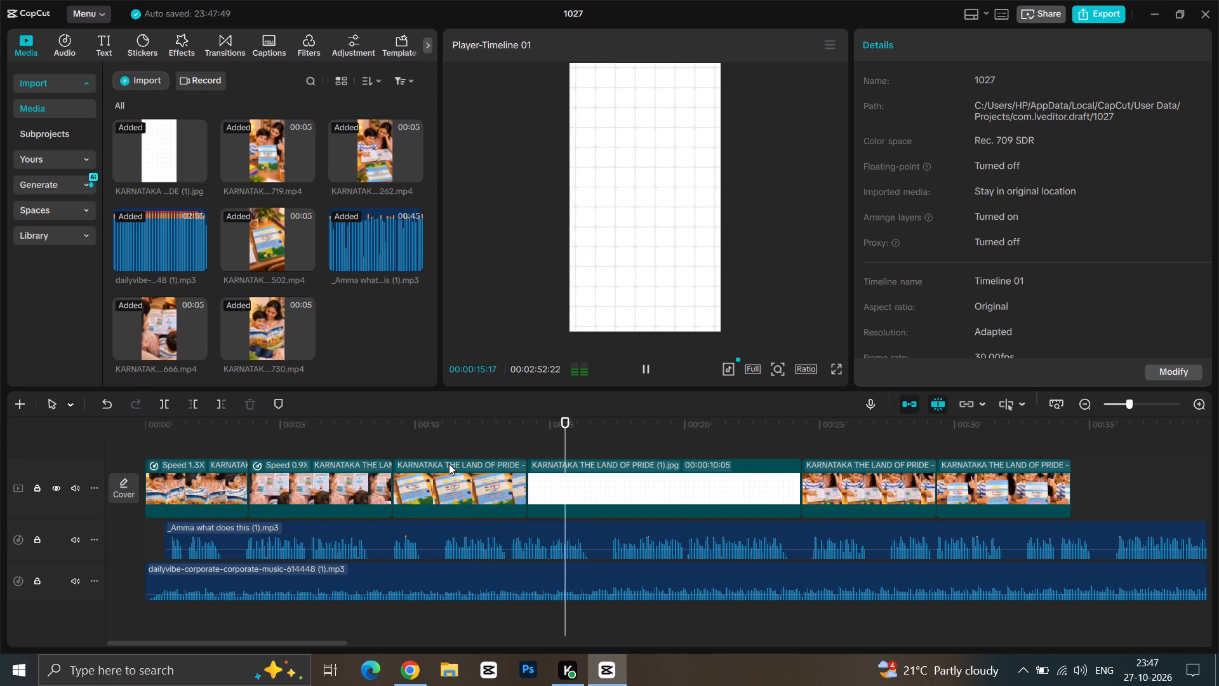
key("space")
left_click(465, 478)
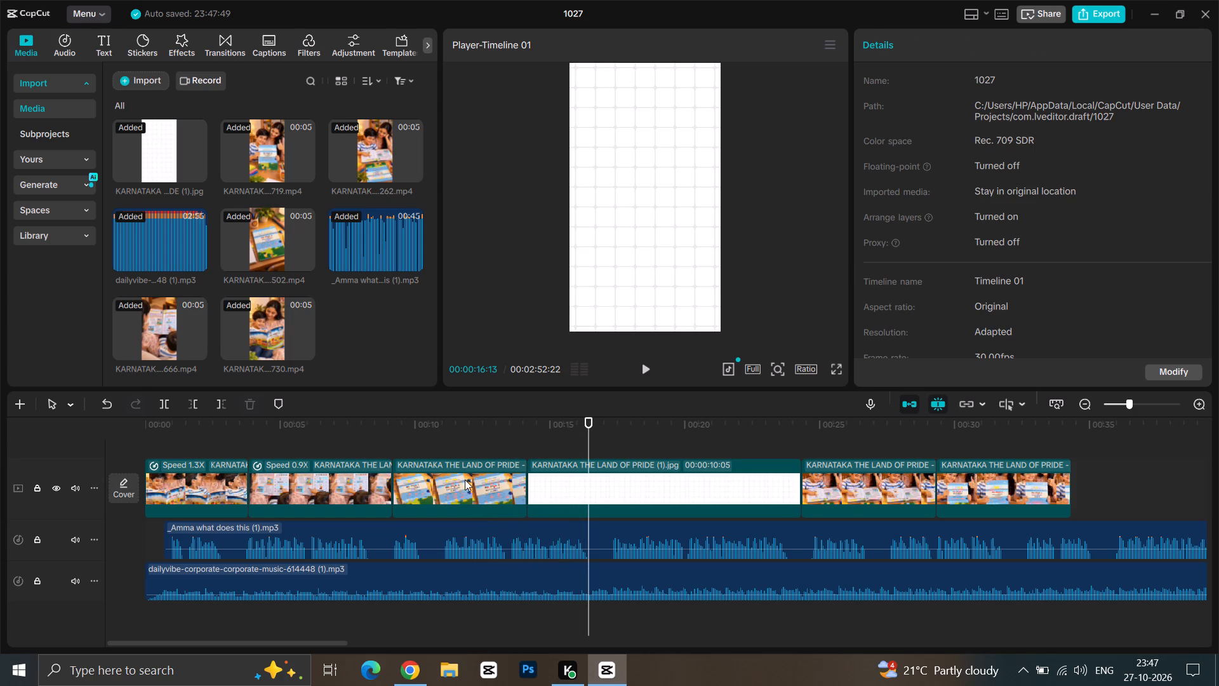
left_click(938, 43)
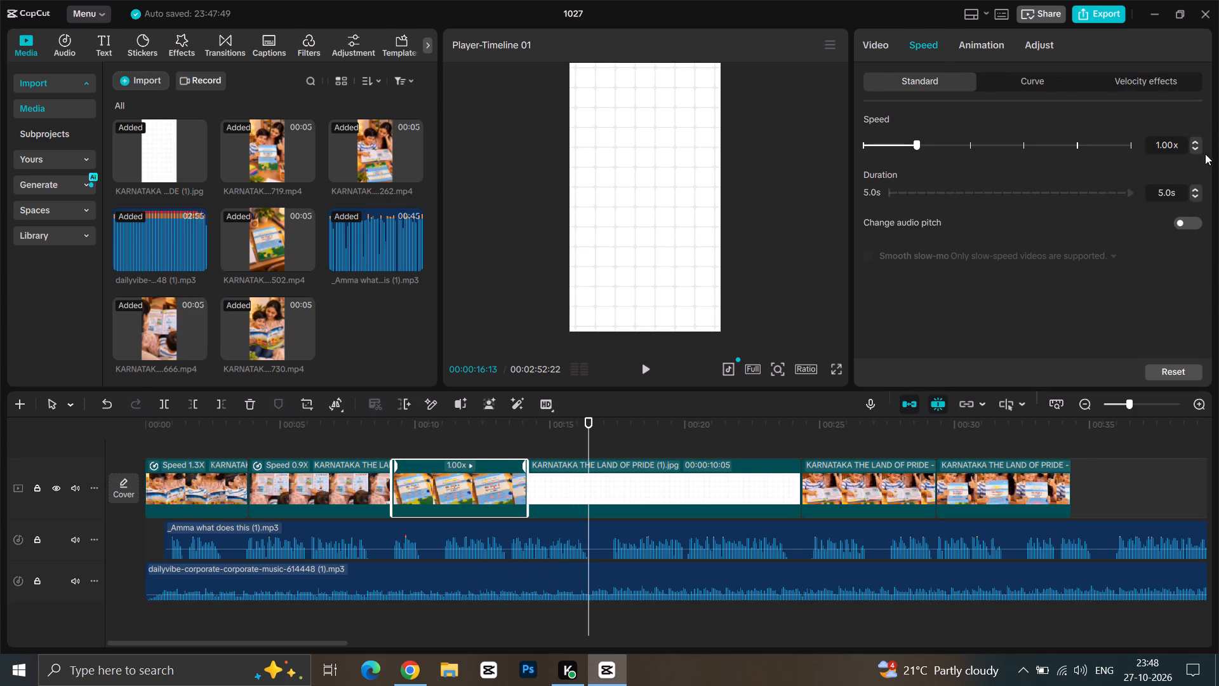
triple_click(1197, 149)
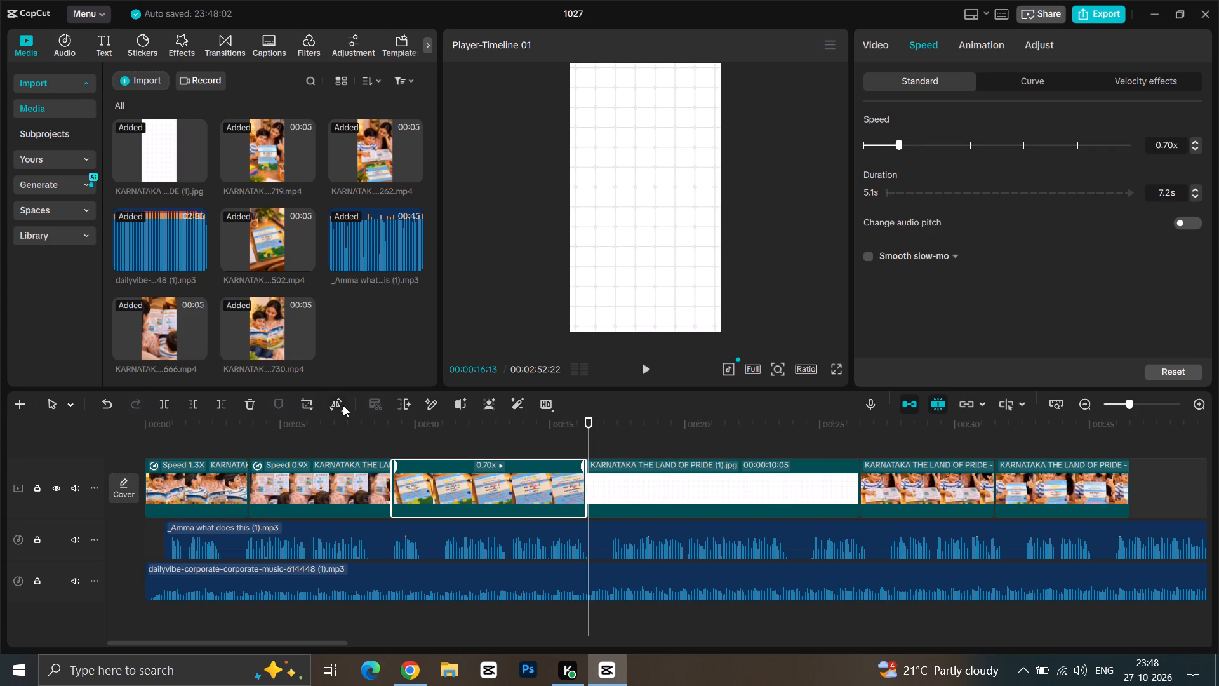
Play on from the third clip and trim the white grid image's end to the voiceover point at 00:00:24:21.
left_click(388, 438)
key("space")
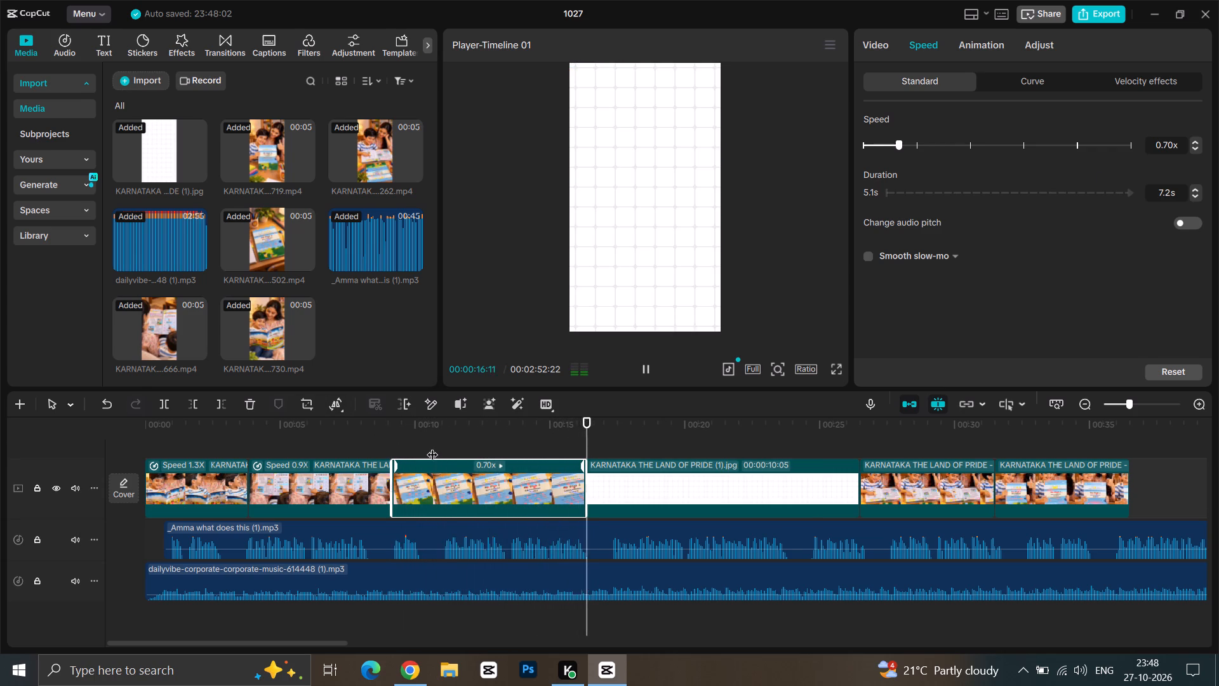
scroll(432, 447, "down", 3, "ctrl")
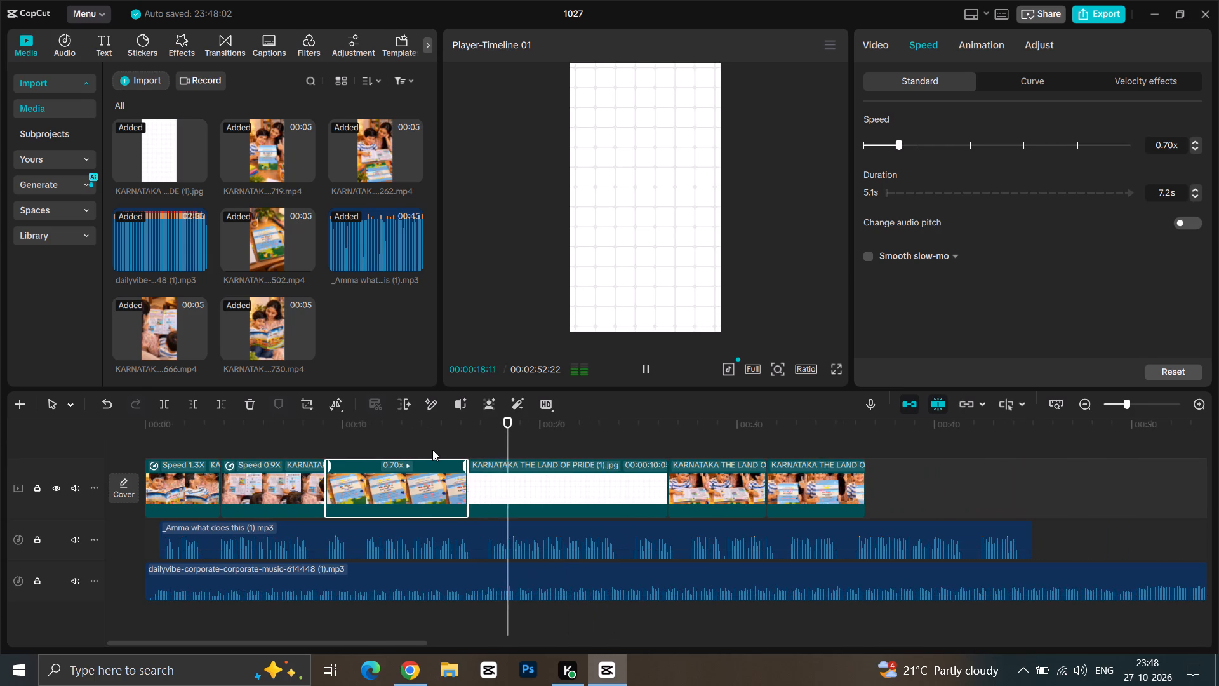
scroll(432, 450, "down", 1, "ctrl")
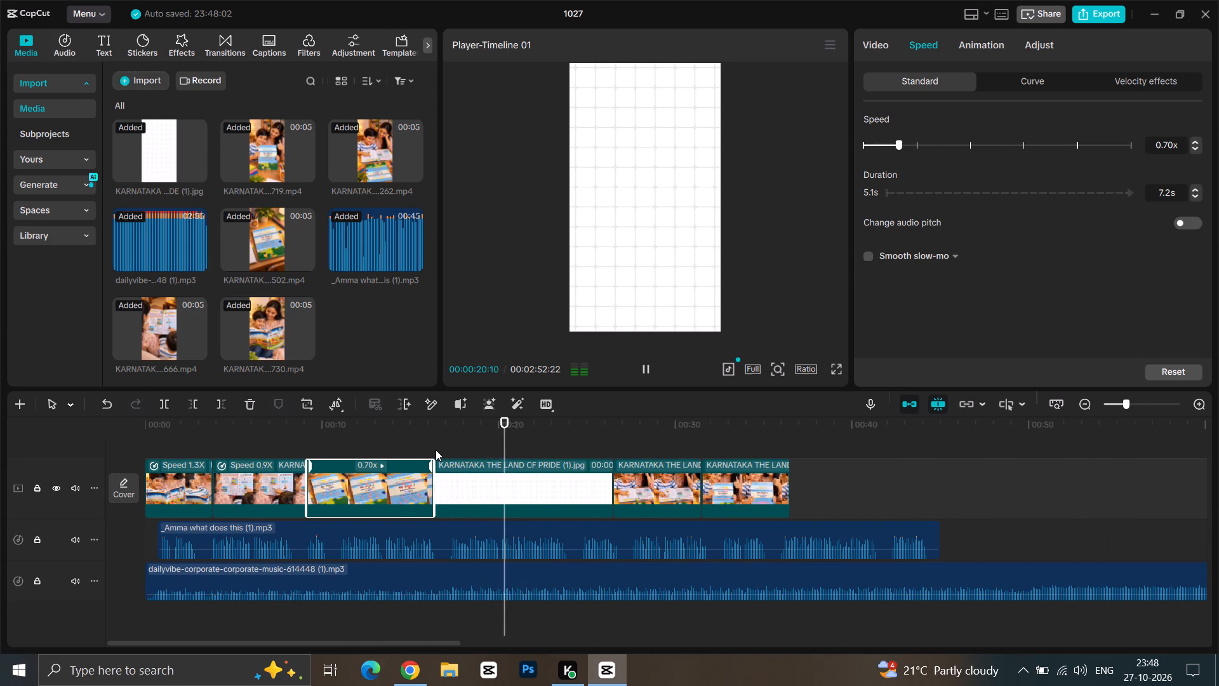
scroll(478, 448, "down", 1, "ctrl")
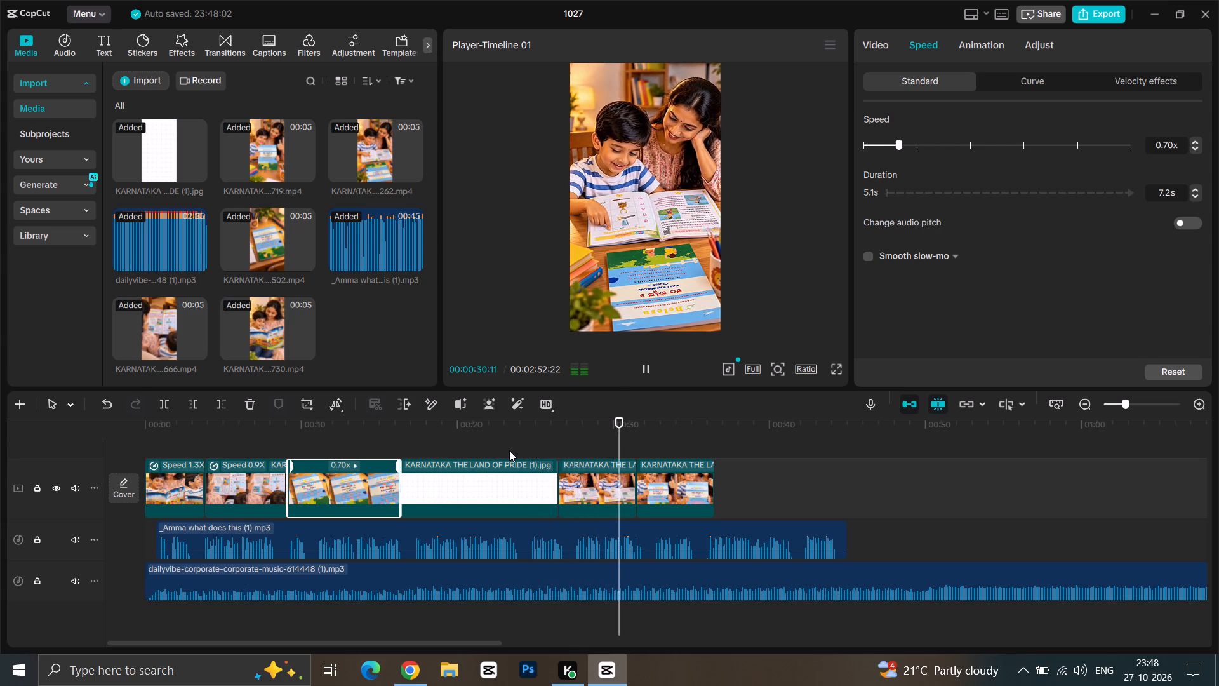
left_click(533, 447)
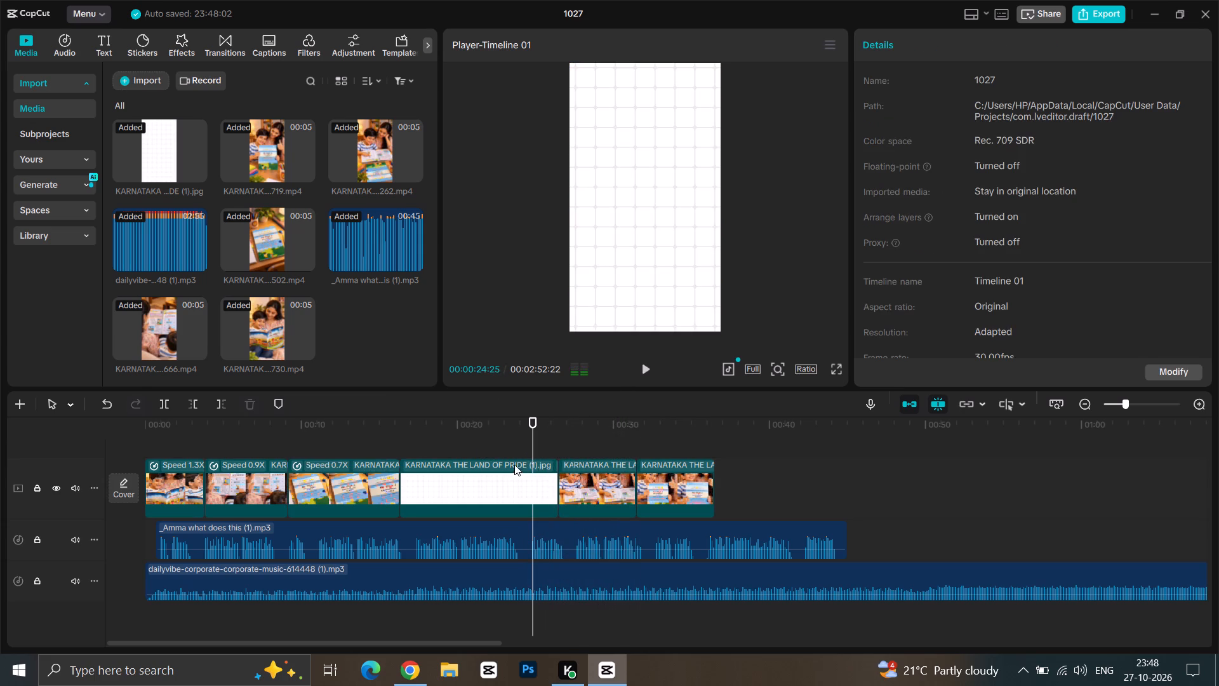
key("space")
left_click(503, 451)
key("space")
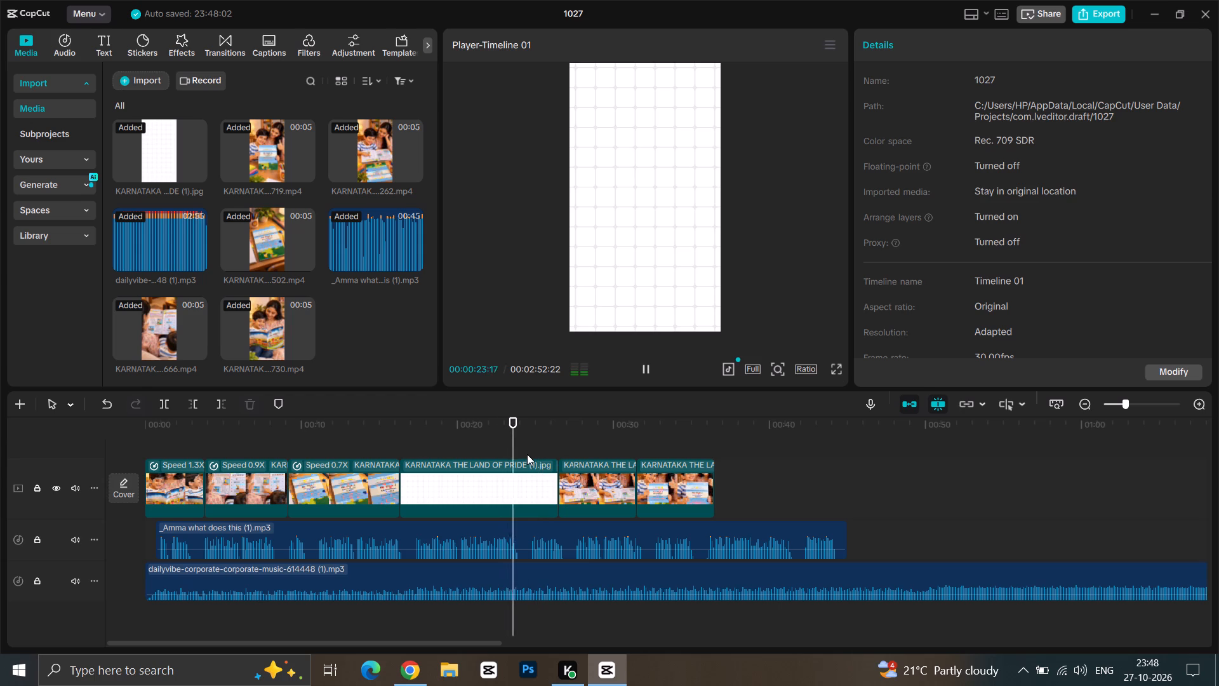
key("space")
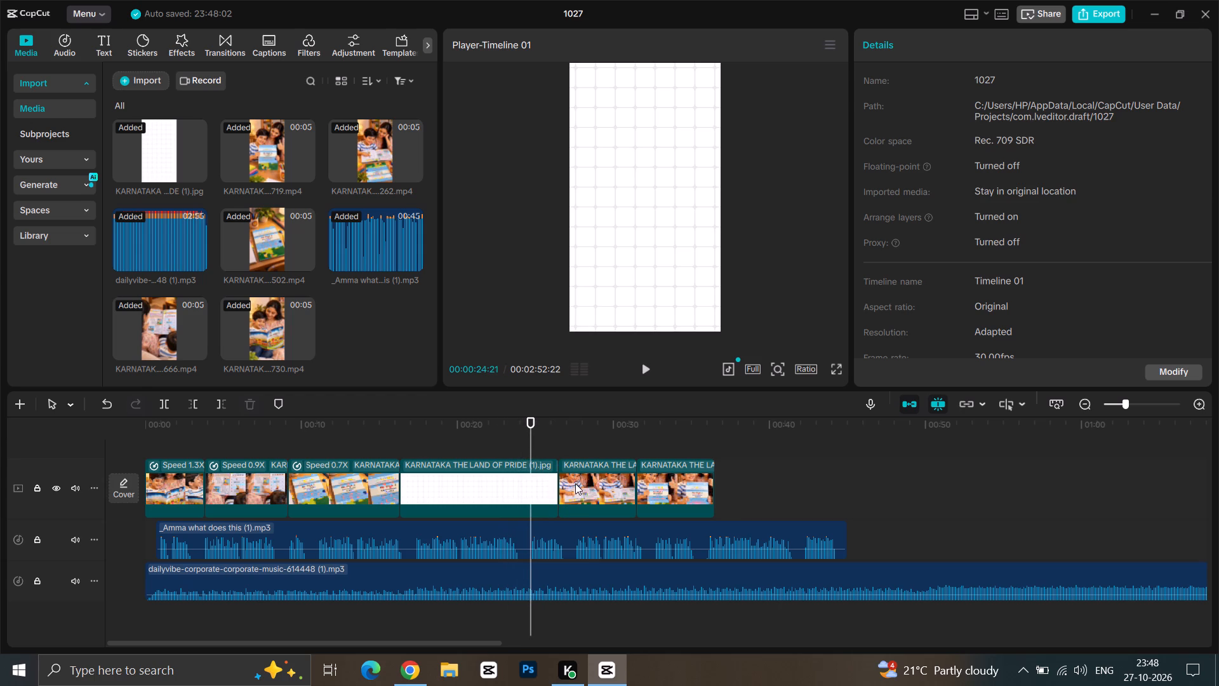
left_click(526, 481)
left_click(552, 486)
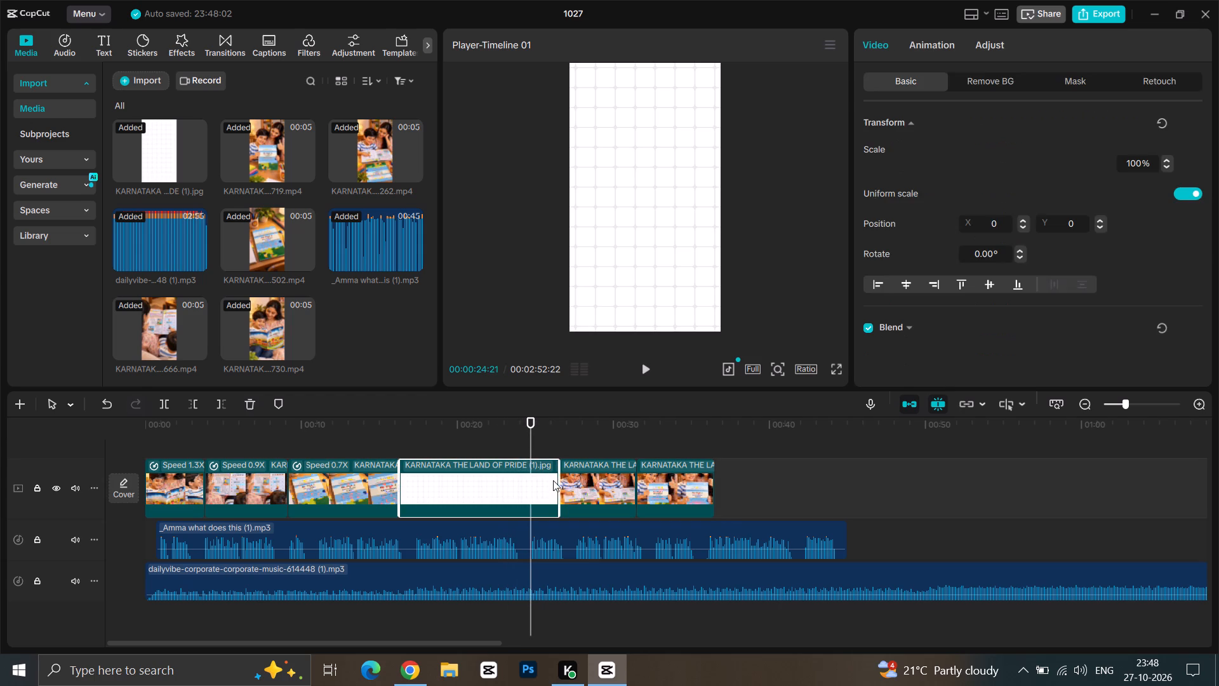
left_click_drag(562, 486, 530, 484)
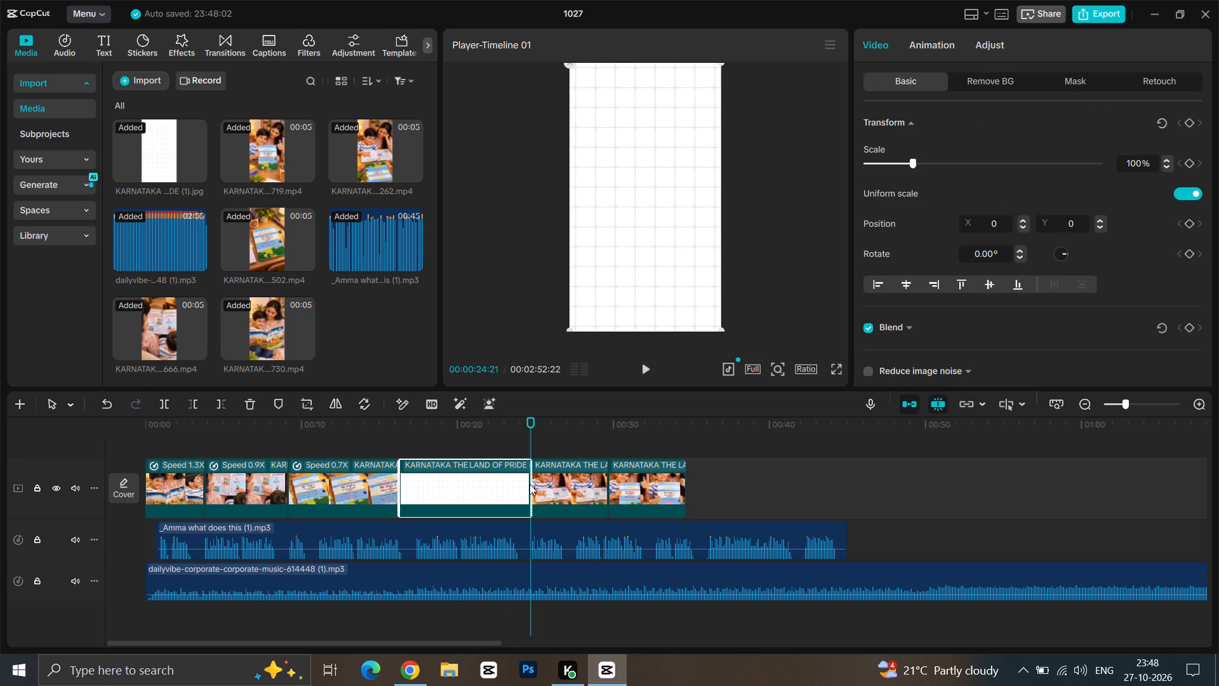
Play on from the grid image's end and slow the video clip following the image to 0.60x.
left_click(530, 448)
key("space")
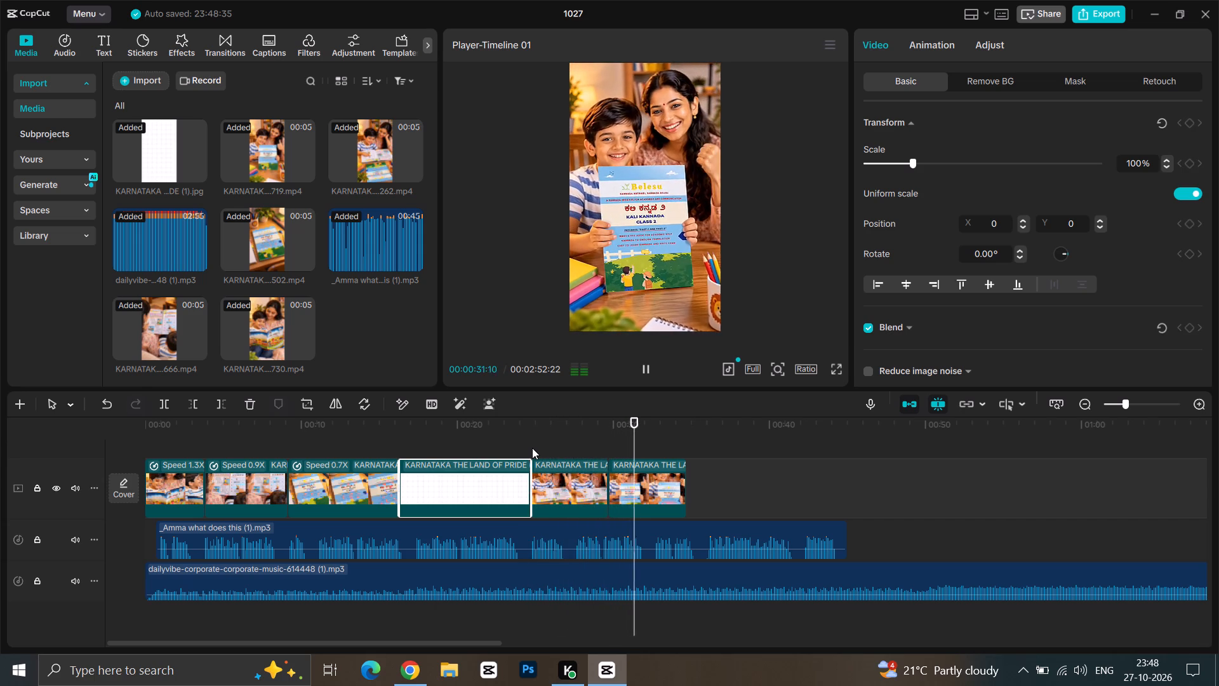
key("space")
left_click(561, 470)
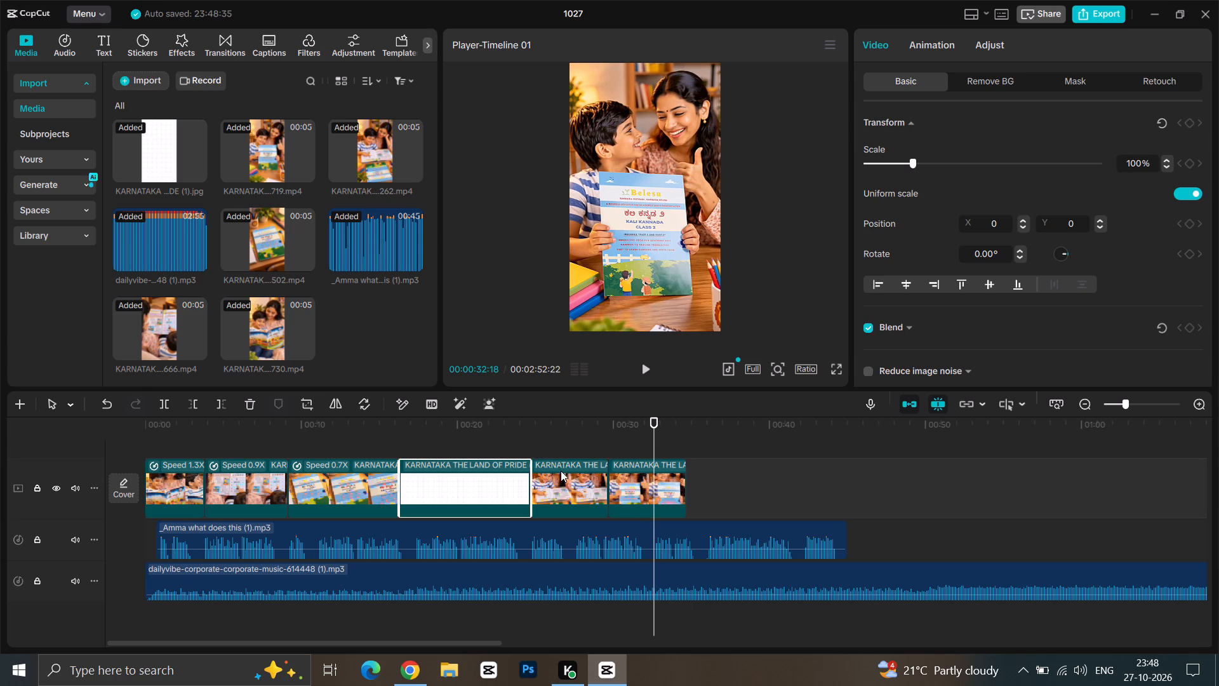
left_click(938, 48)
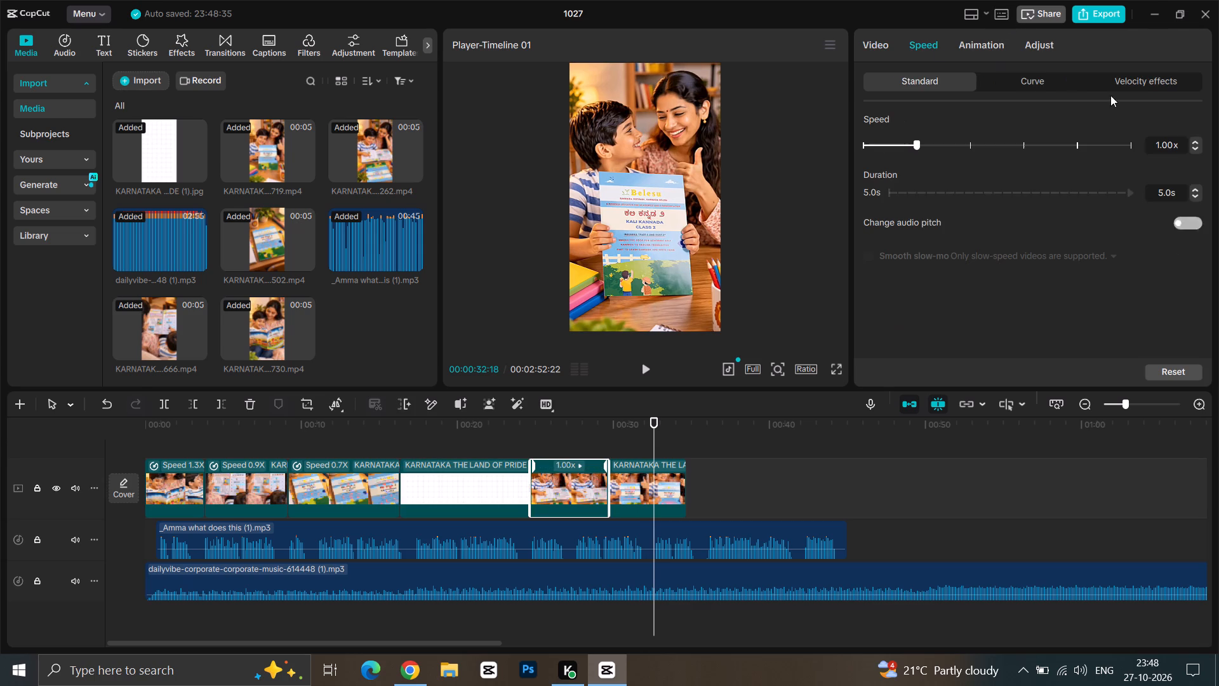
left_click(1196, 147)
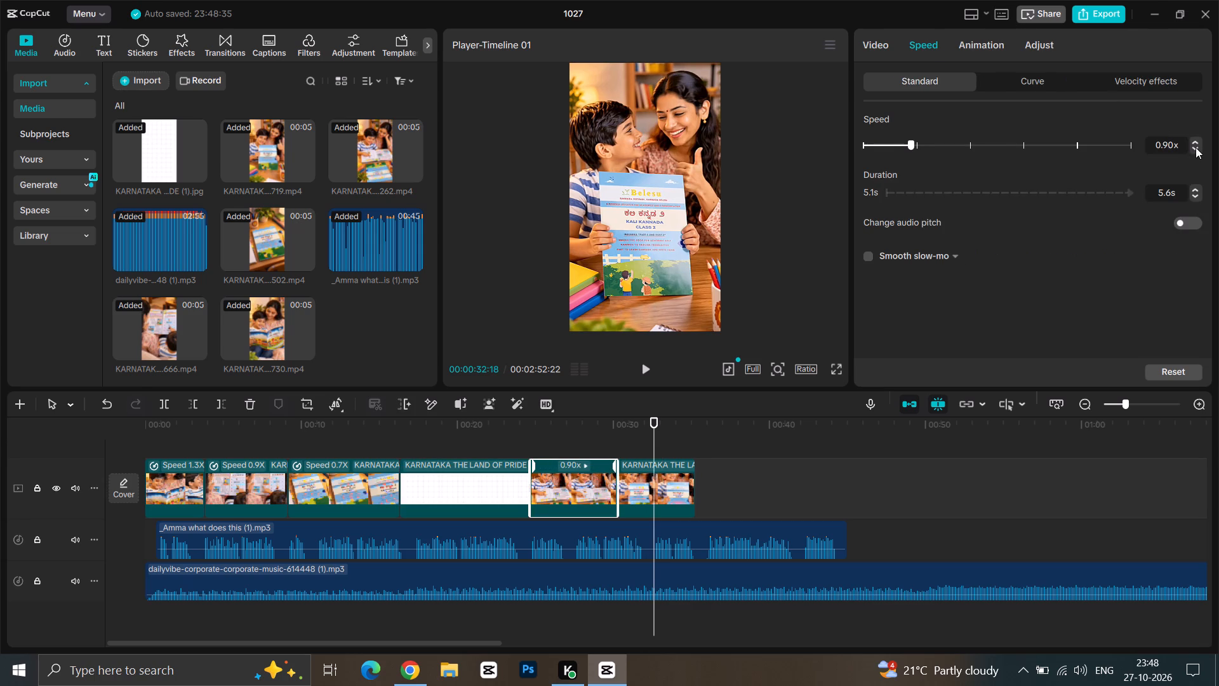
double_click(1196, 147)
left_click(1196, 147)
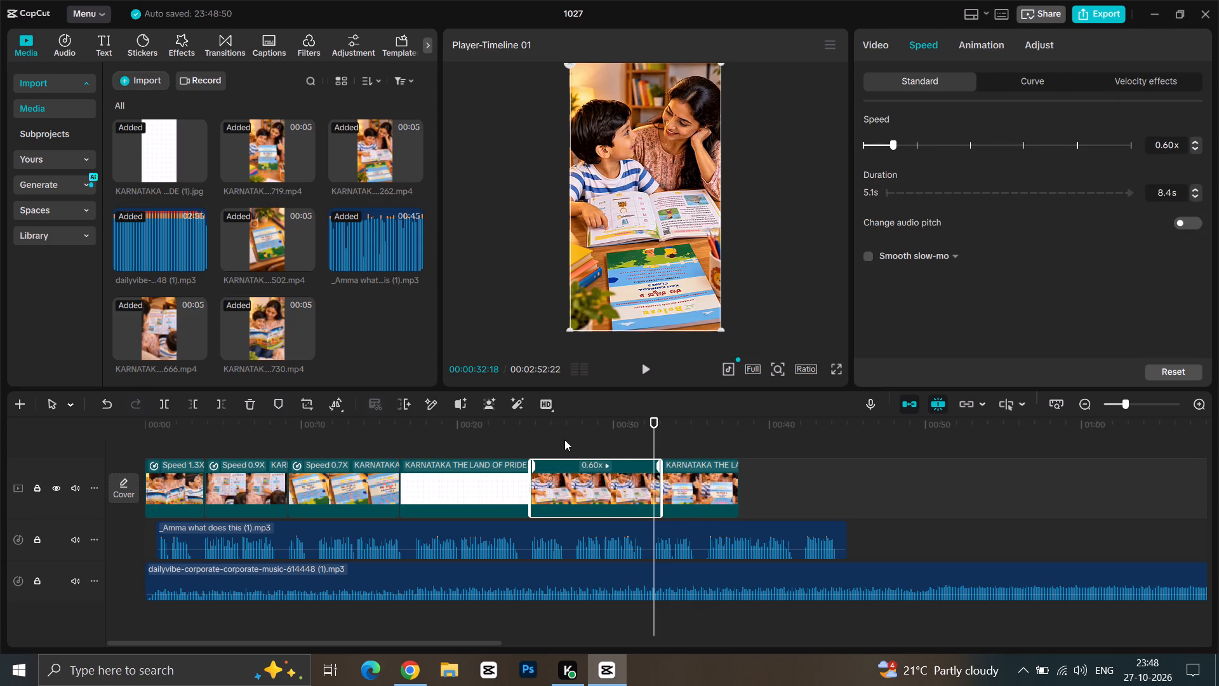
Replay the section after the grid image, set the following video clip's speed to 0.70x, and play on through the rest of the voiceover.
left_click(517, 448)
key("space")
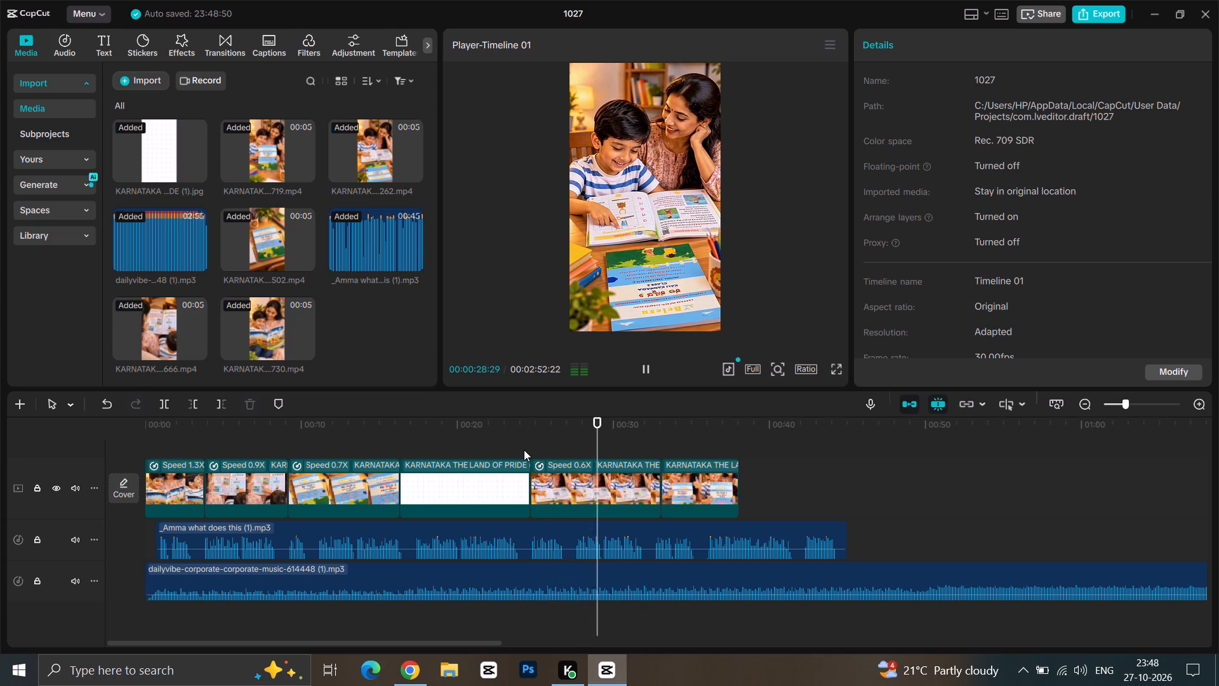
left_click(569, 479)
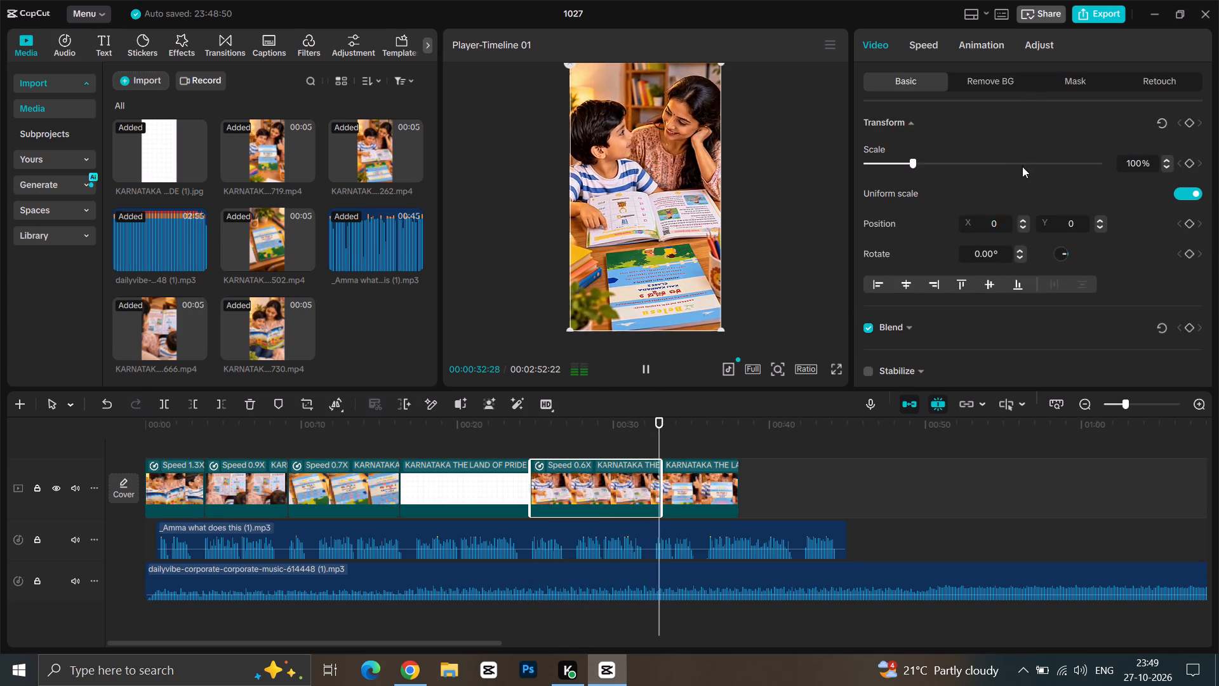
key("space")
left_click(933, 46)
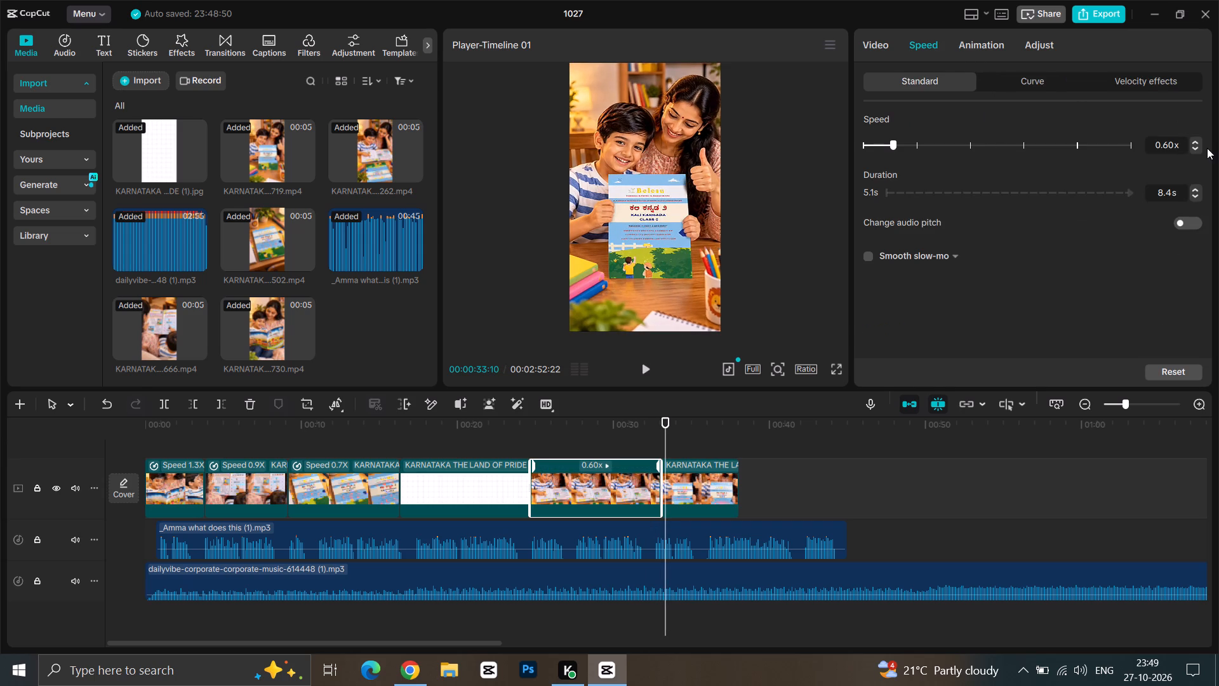
left_click(1201, 142)
double_click(1198, 147)
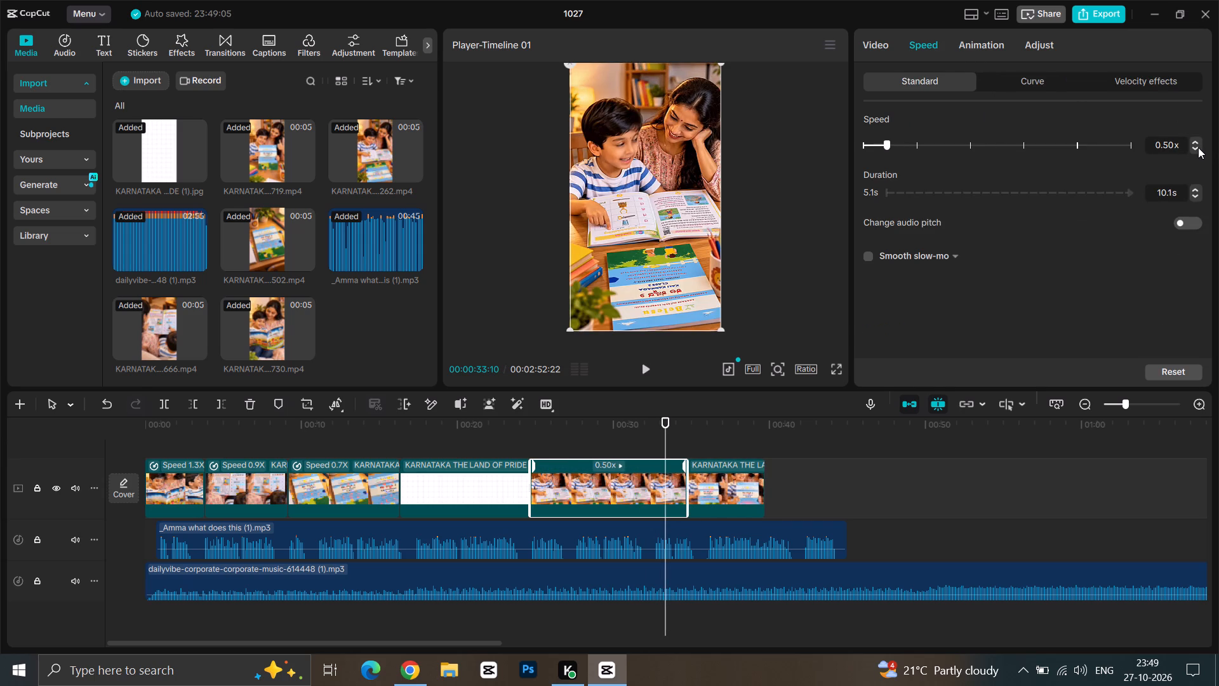
double_click(1197, 142)
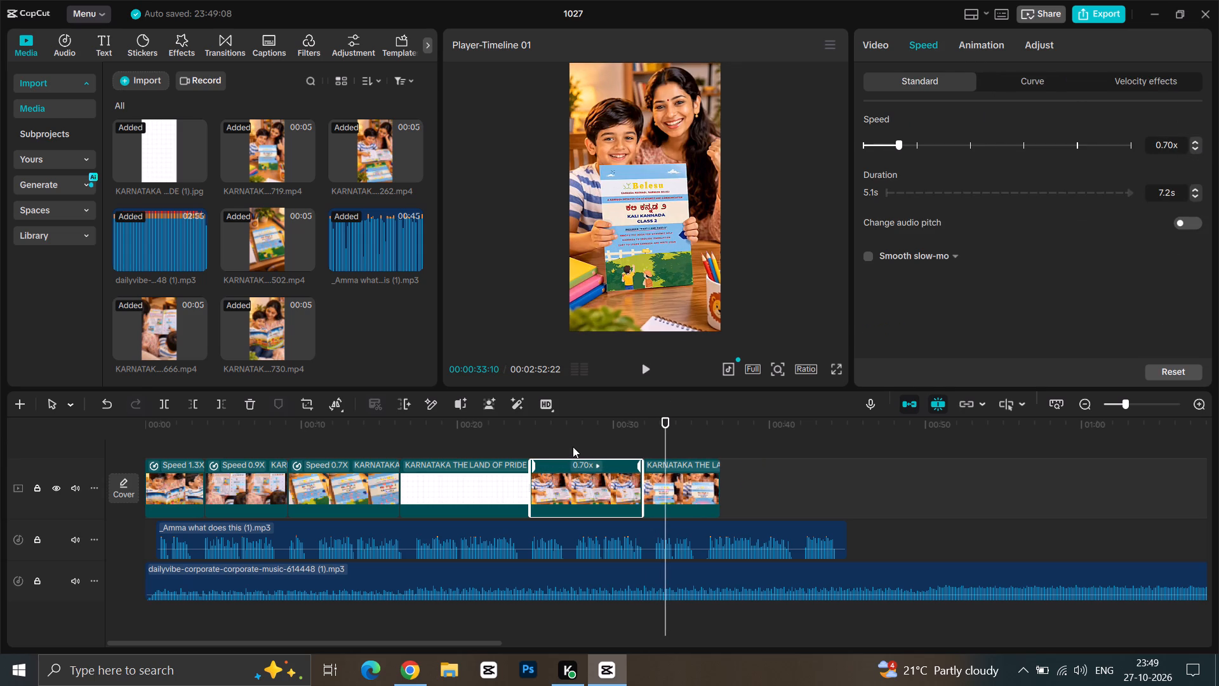
left_click(569, 441)
key("space")
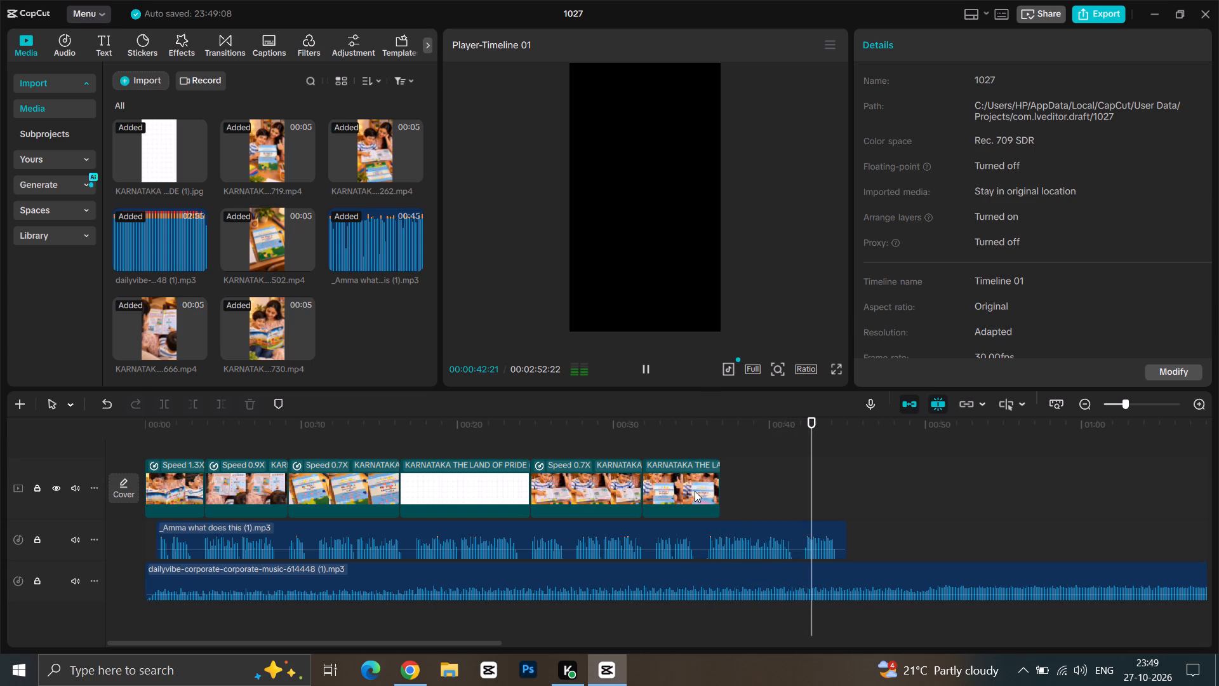
key("space")
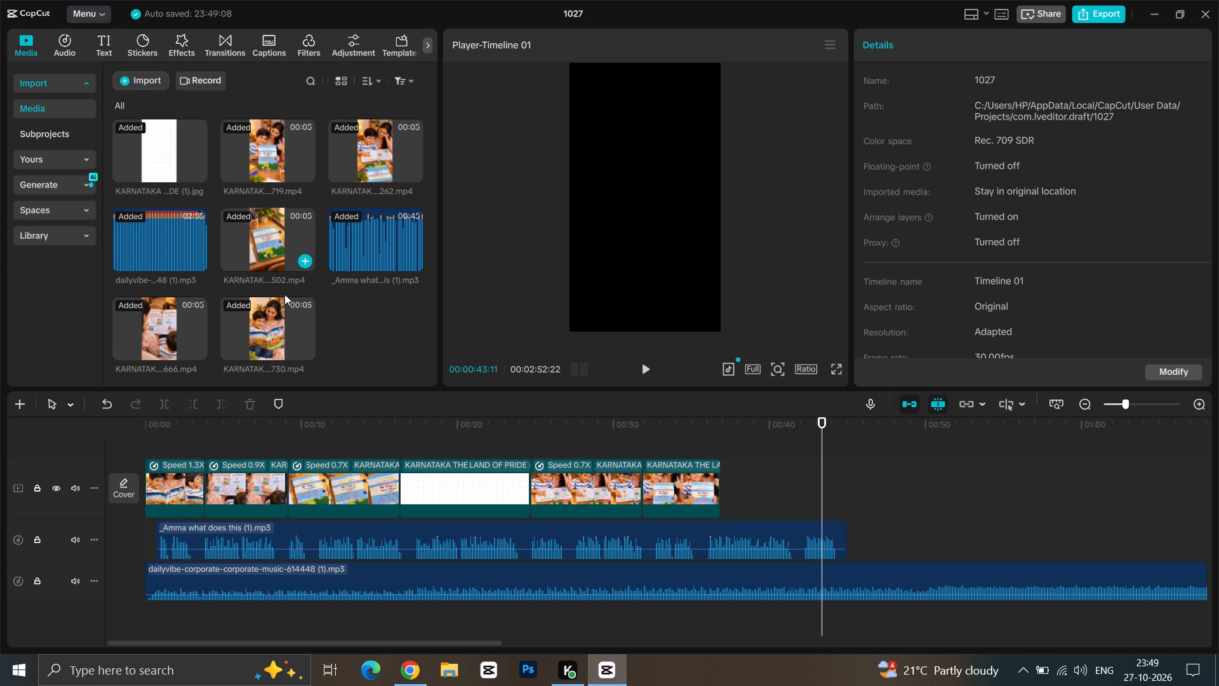
Import the July 28 video from the Belesu folder into the project media.
scroll(309, 339, "down", 2)
left_click(140, 82)
left_click(163, 110)
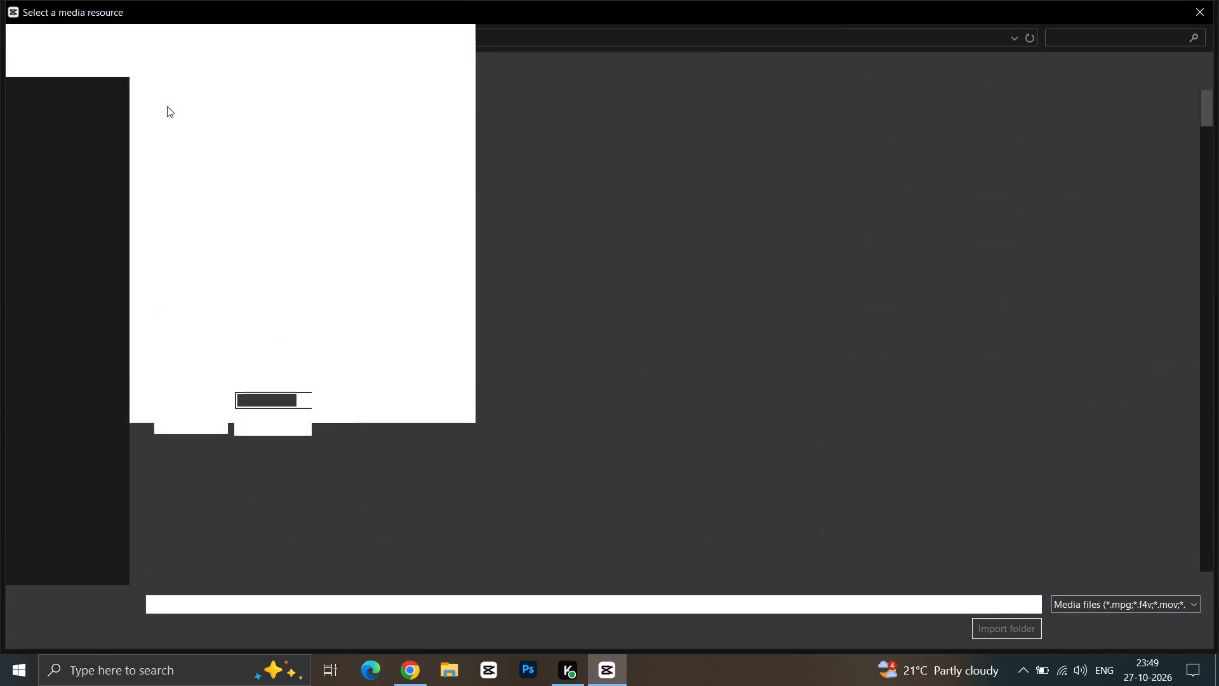
scroll(719, 311, "down", 3)
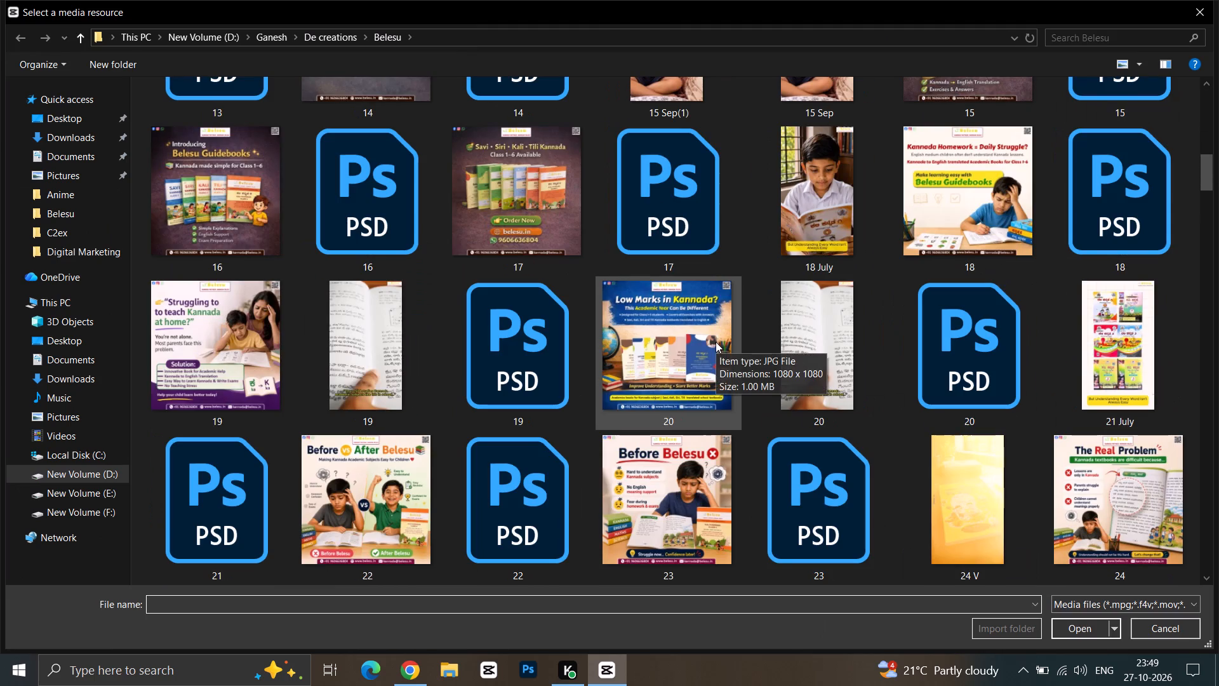
scroll(714, 347, "down", 13)
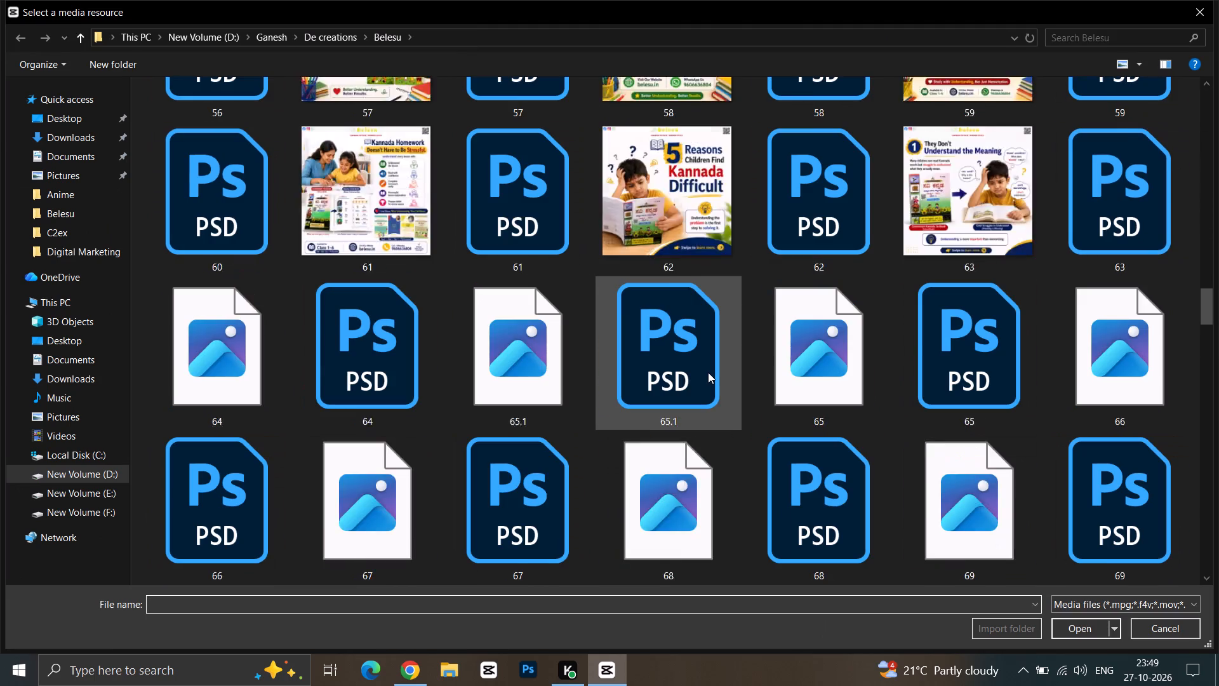
scroll(708, 372, "down", 10)
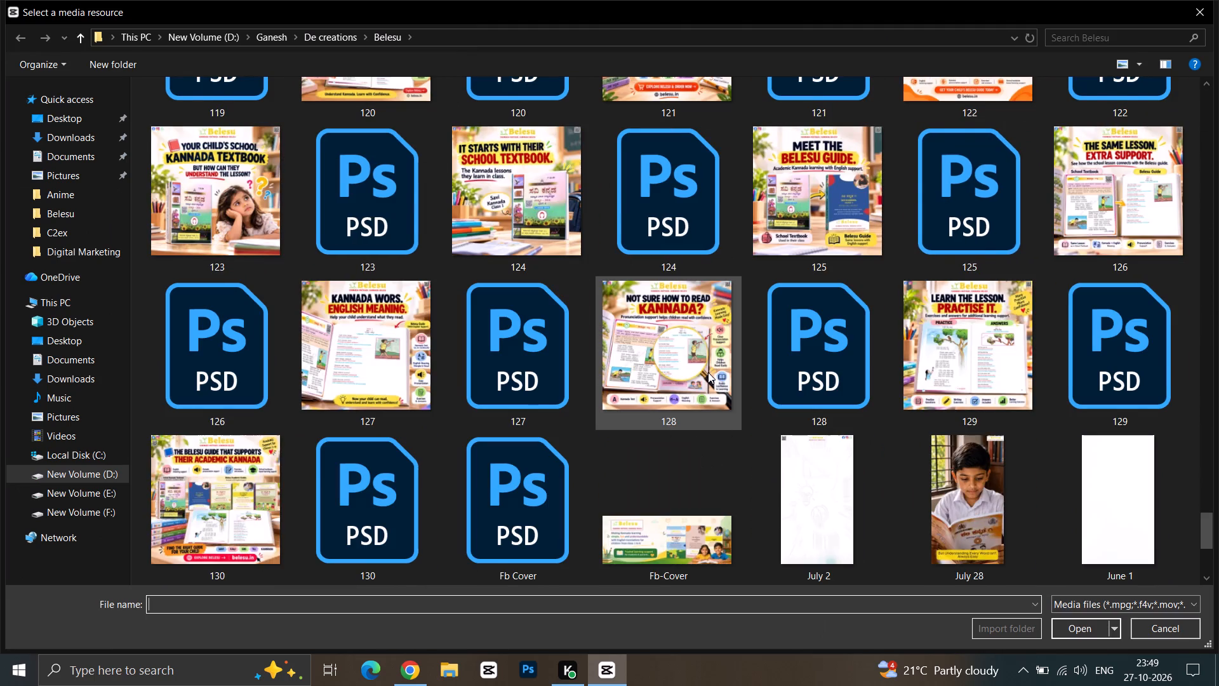
scroll(708, 372, "down", 2)
double_click(1001, 196)
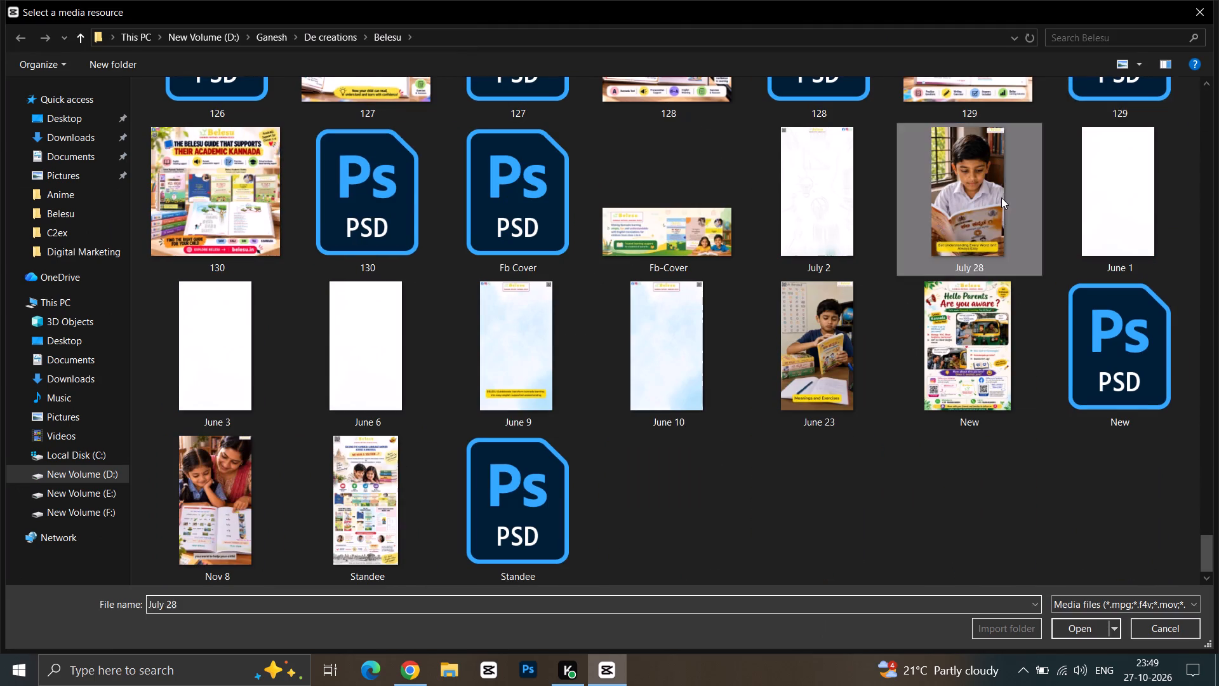
Add July 28.mp4 to the end of the main video track, directly after the last book clip.
left_click_drag(387, 325, 799, 486)
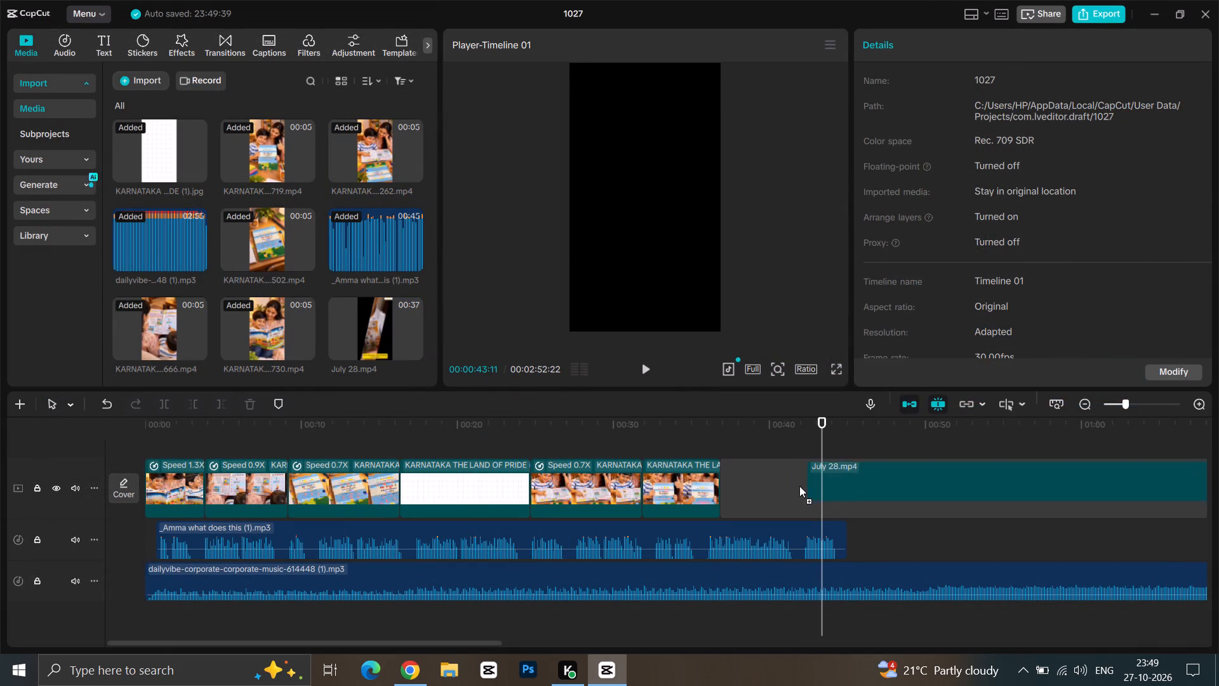
left_click_drag(799, 486, 773, 487)
Split the July 28 clip at 00:01:00:28, where the QR code section starts, and delete the part before it.
scroll(460, 540, "down", 3, "ctrl")
left_click(744, 454)
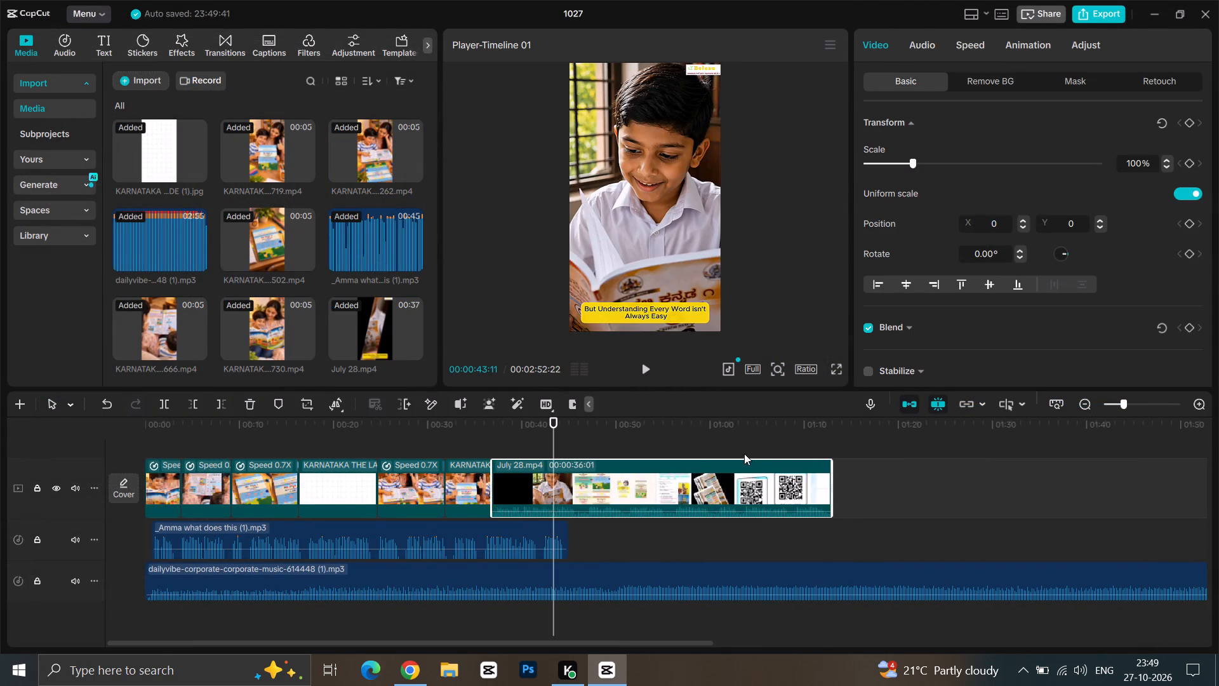
left_click(729, 444)
key("space")
key("space")
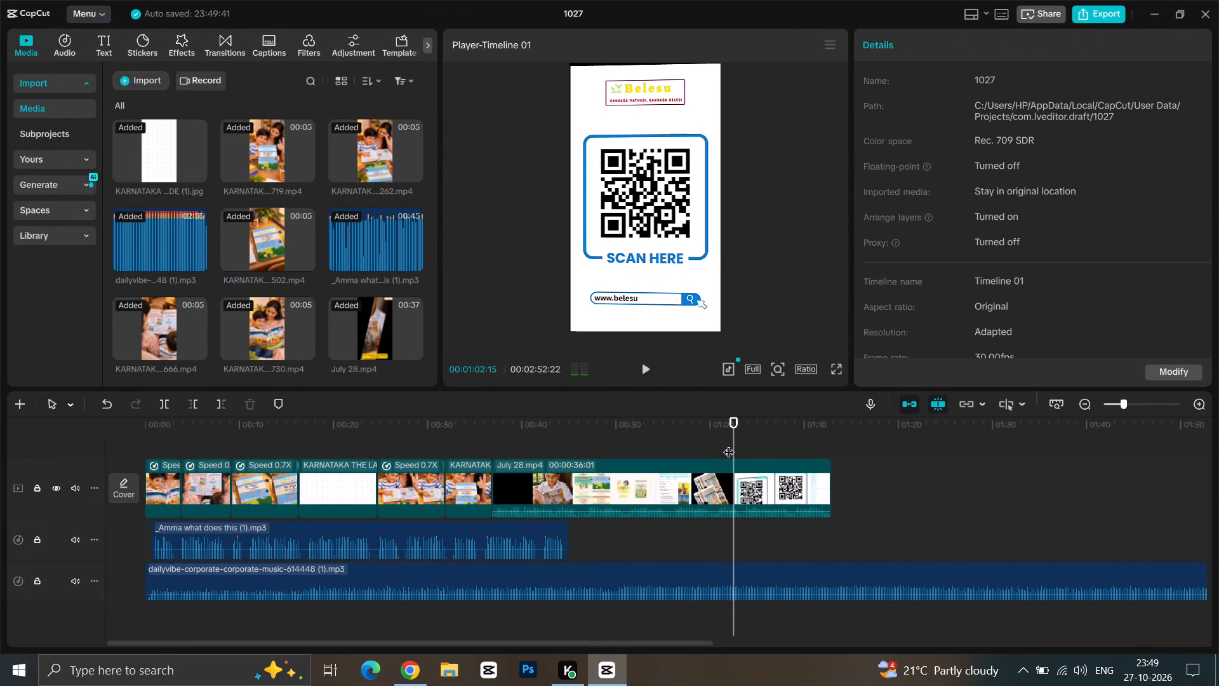
key("space")
key("space")
key("space")
key("space")
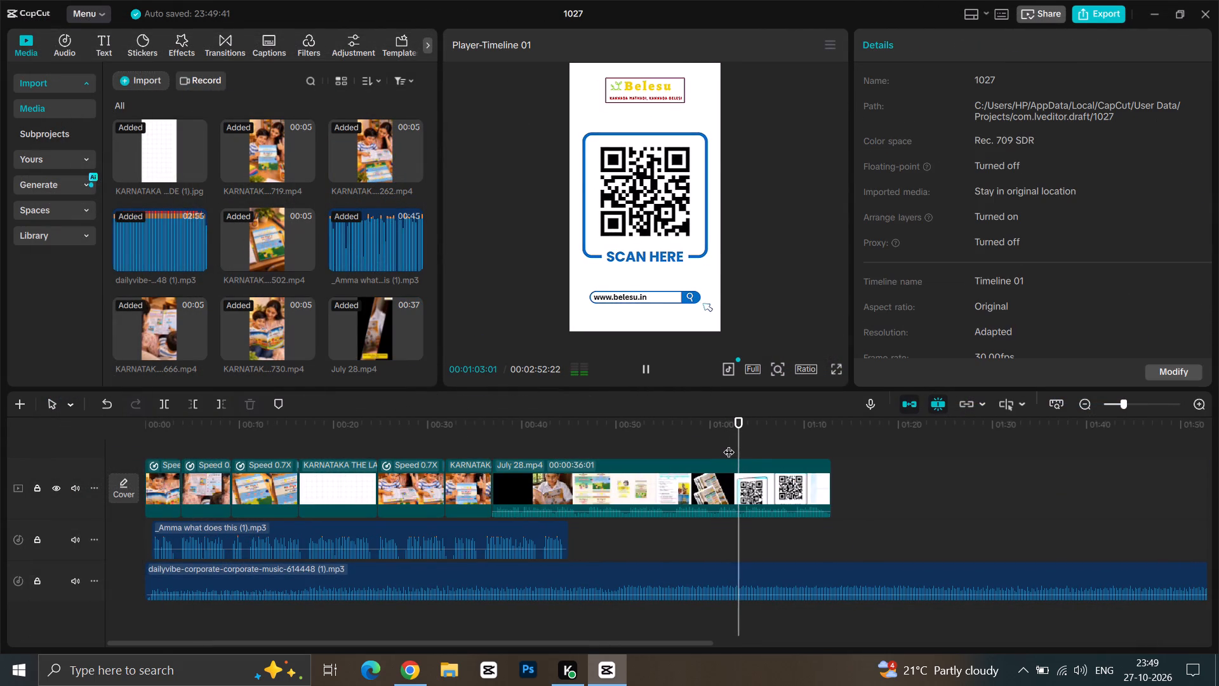
left_click(738, 443)
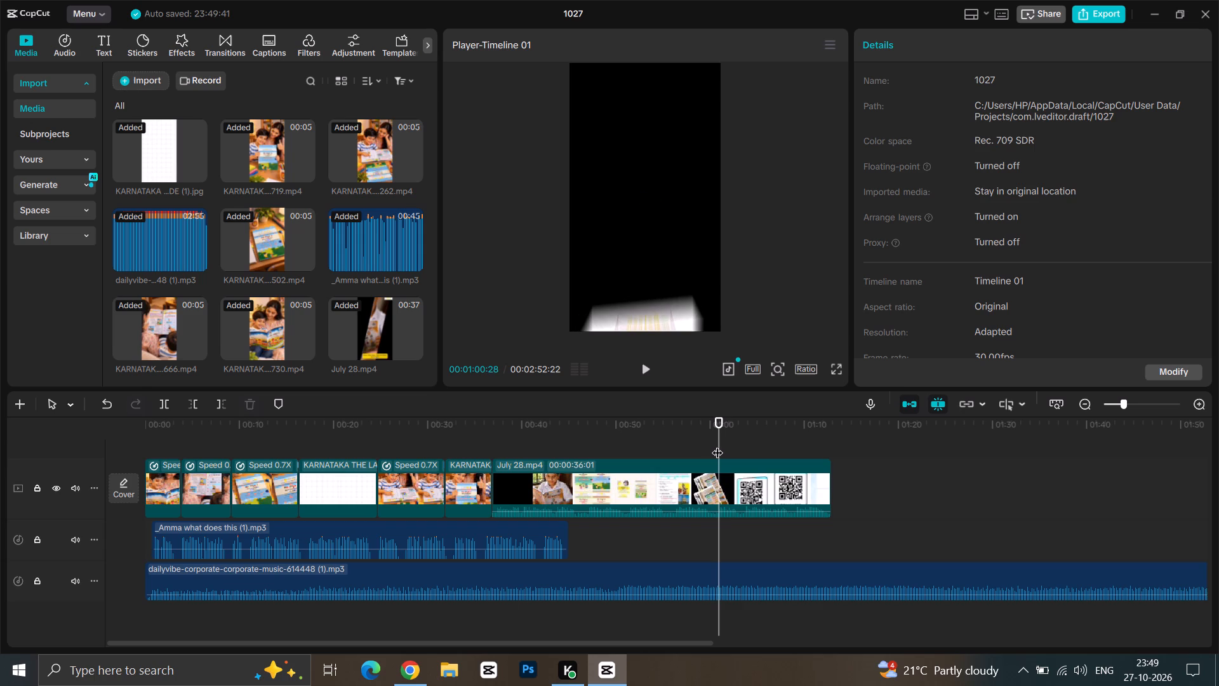
left_click(695, 465)
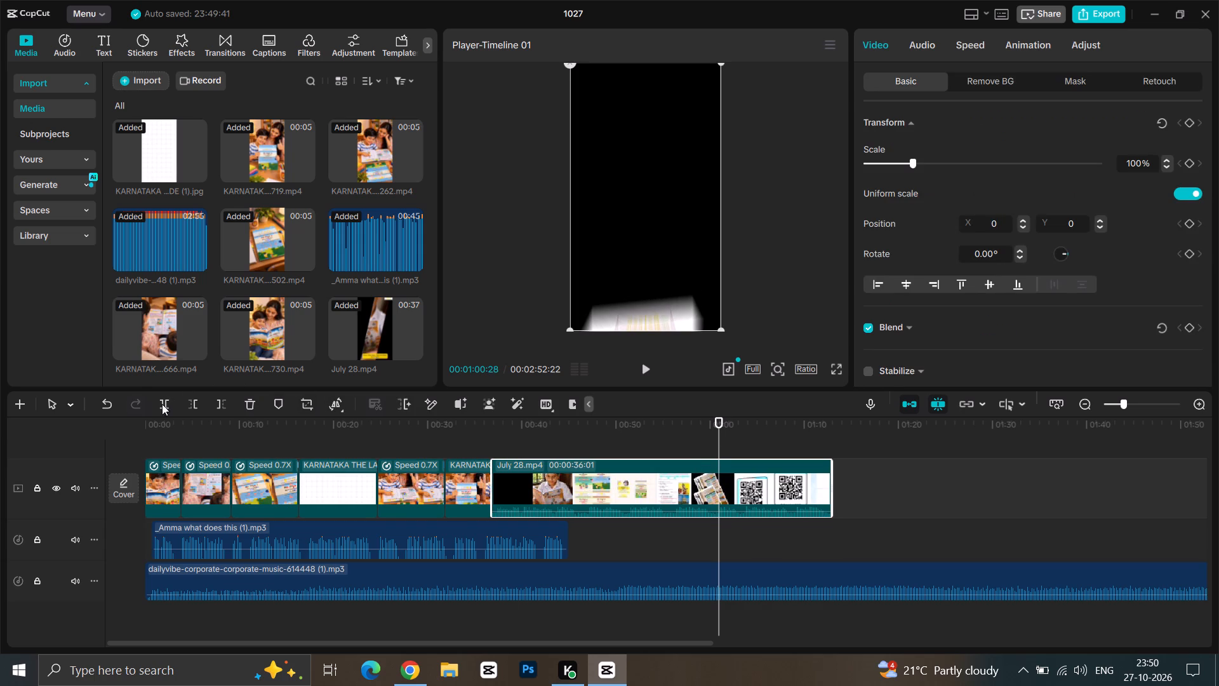
left_click(163, 404)
left_click(653, 489)
key("BackSpace")
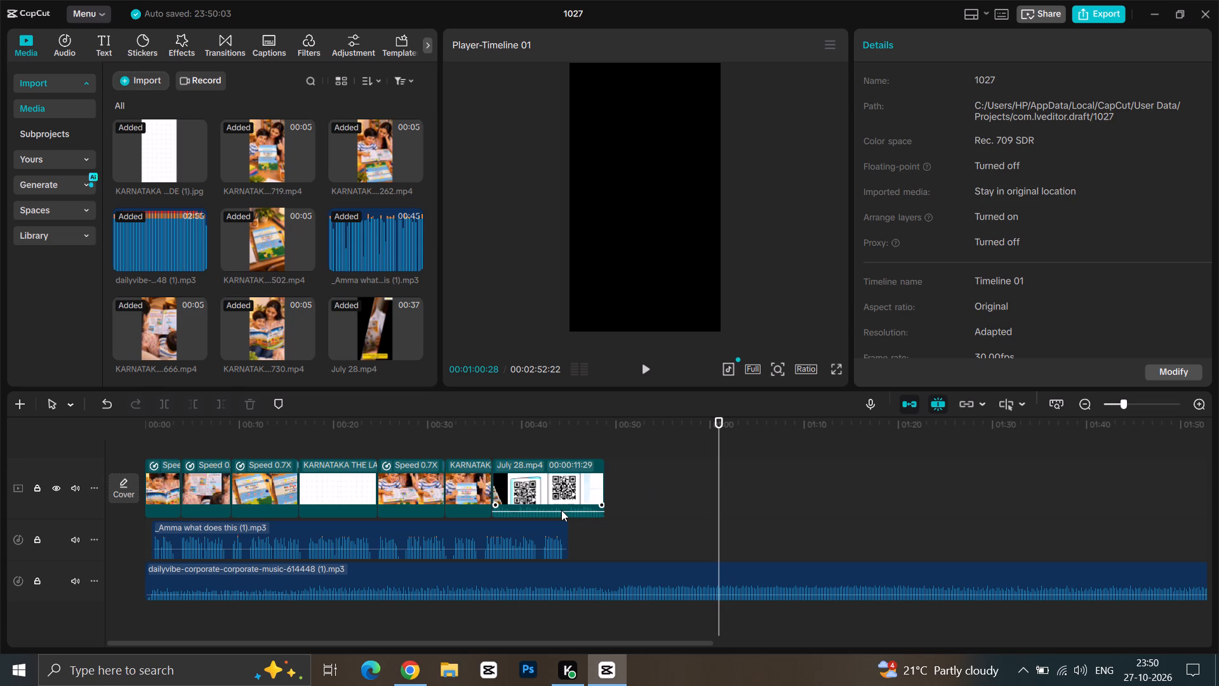
Lower the remaining July 28 clip's own audio volume all the way down.
left_click_drag(561, 511, 564, 538)
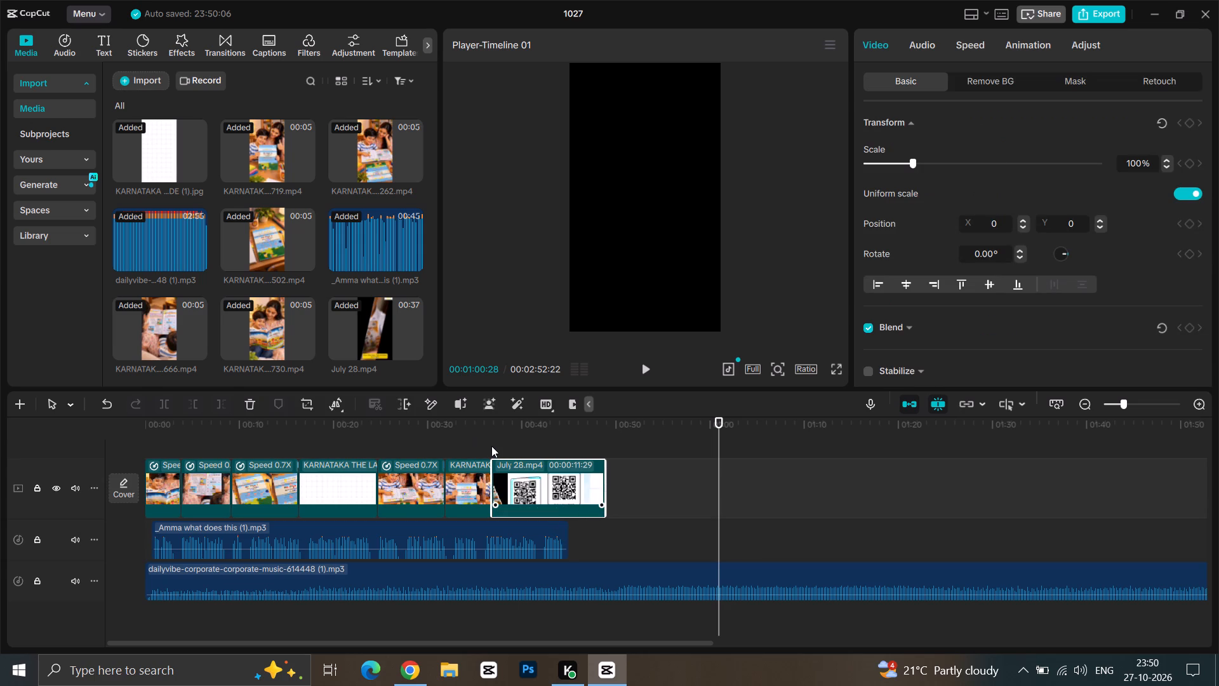
Play the transition from the last book clip into the QR code section to check it against the voiceover.
left_click(491, 446)
key("space")
left_click(473, 448)
key("space")
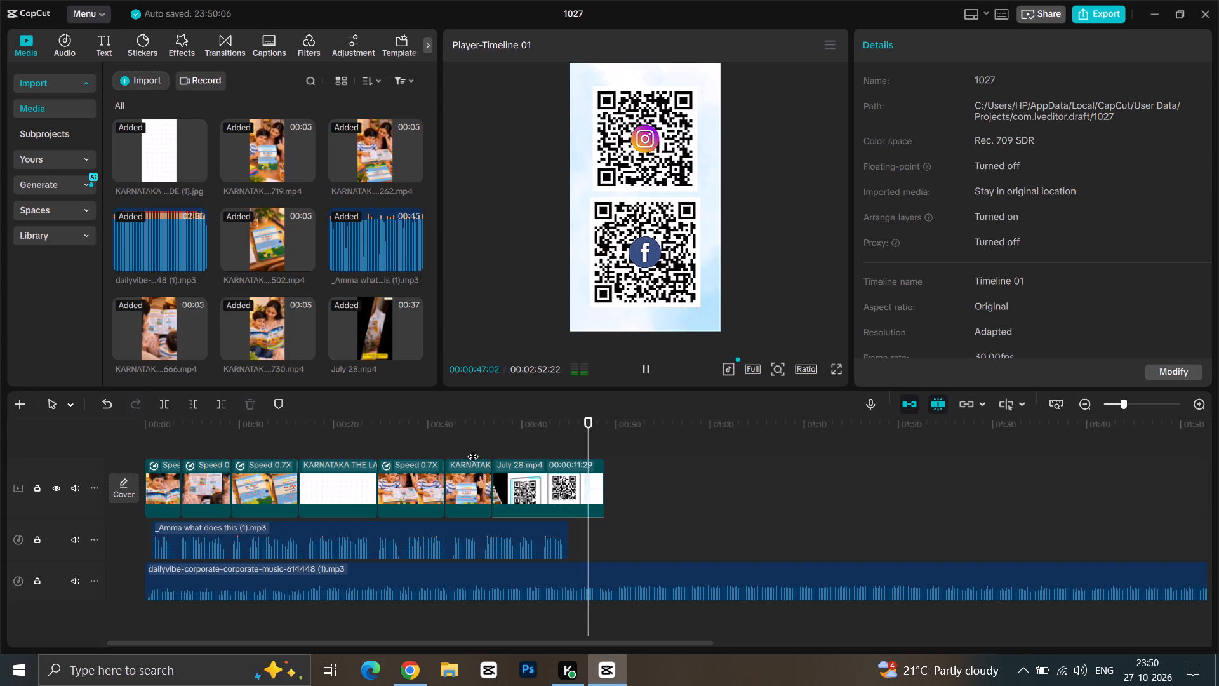
key("space")
left_click(491, 451)
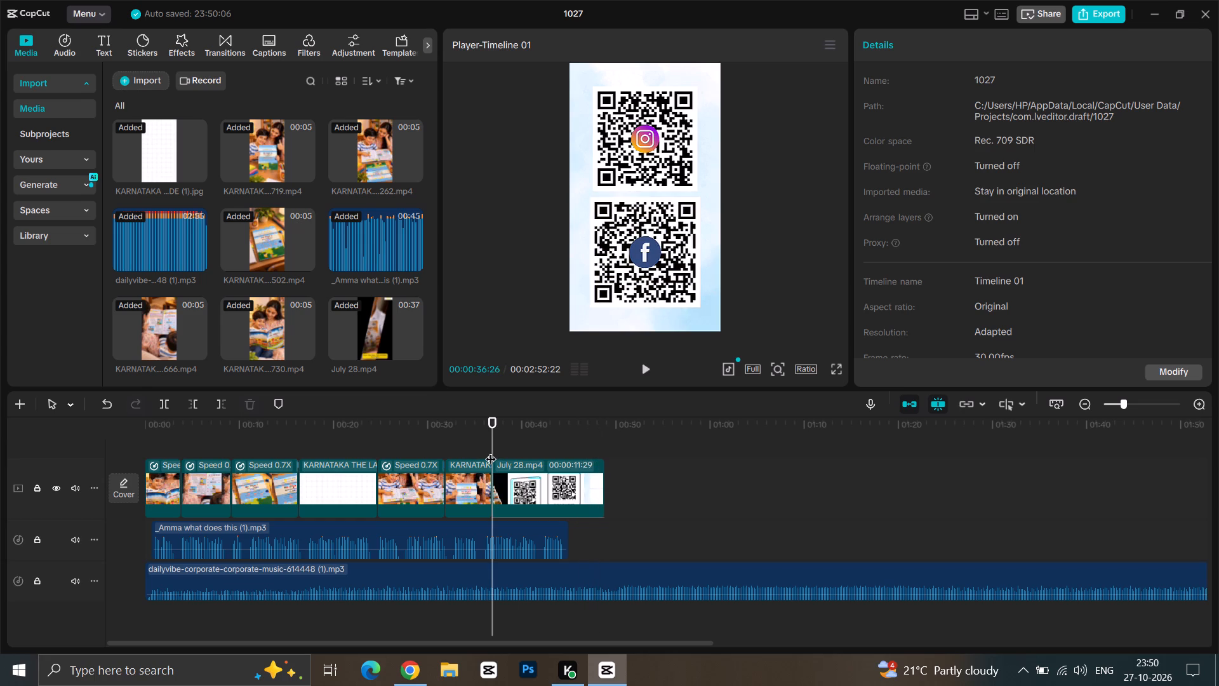
key("space")
key("space")
Import the _Visit Belesu dot in (1) audio from the Digital Marketing folder and place it right after the first voiceover on its track.
left_click(135, 89)
left_click(149, 110)
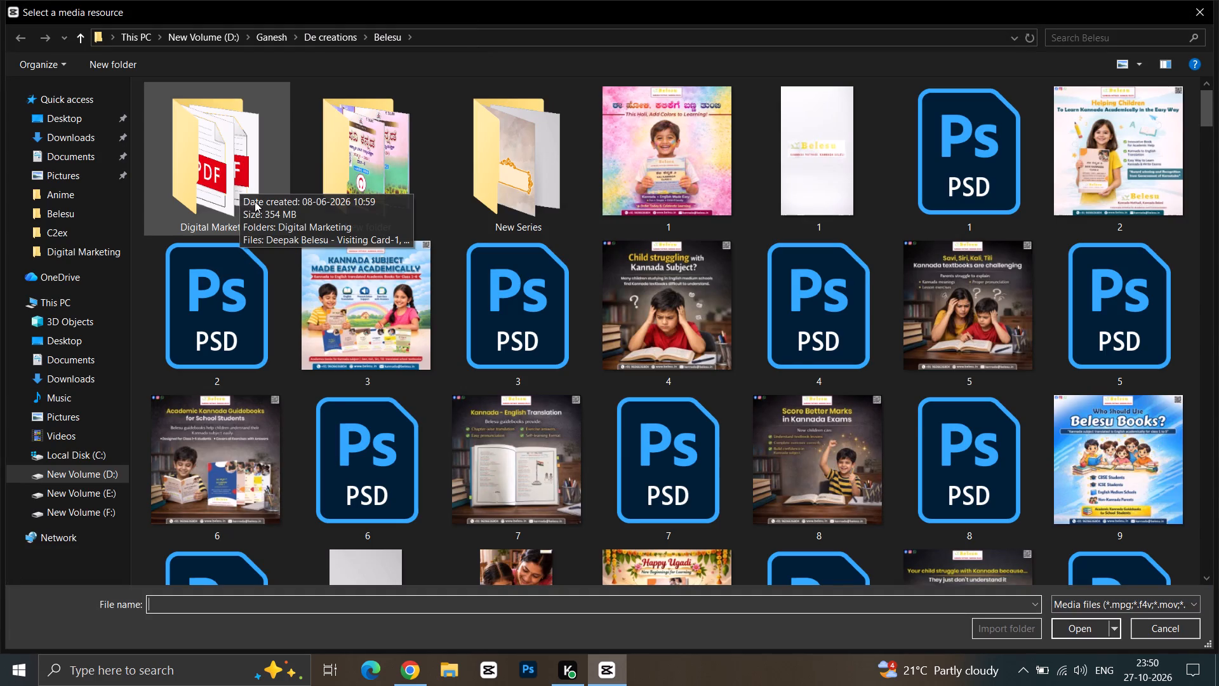
double_click(220, 170)
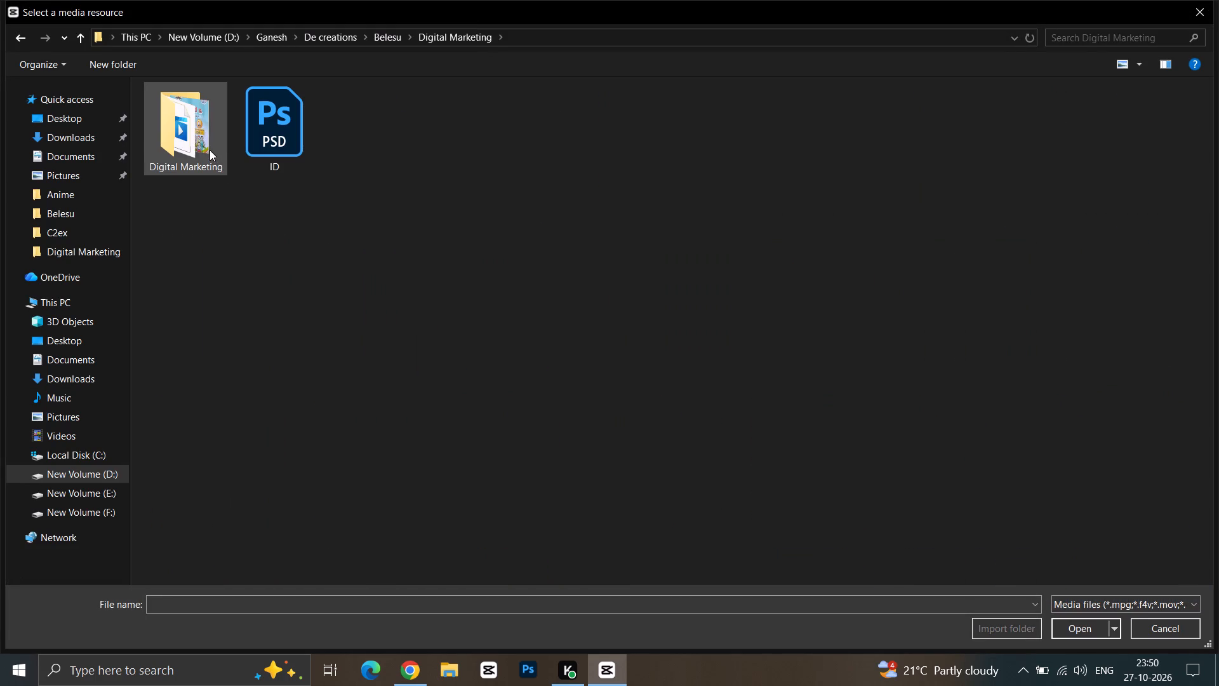
left_click(210, 150)
left_click(210, 151)
double_click(210, 152)
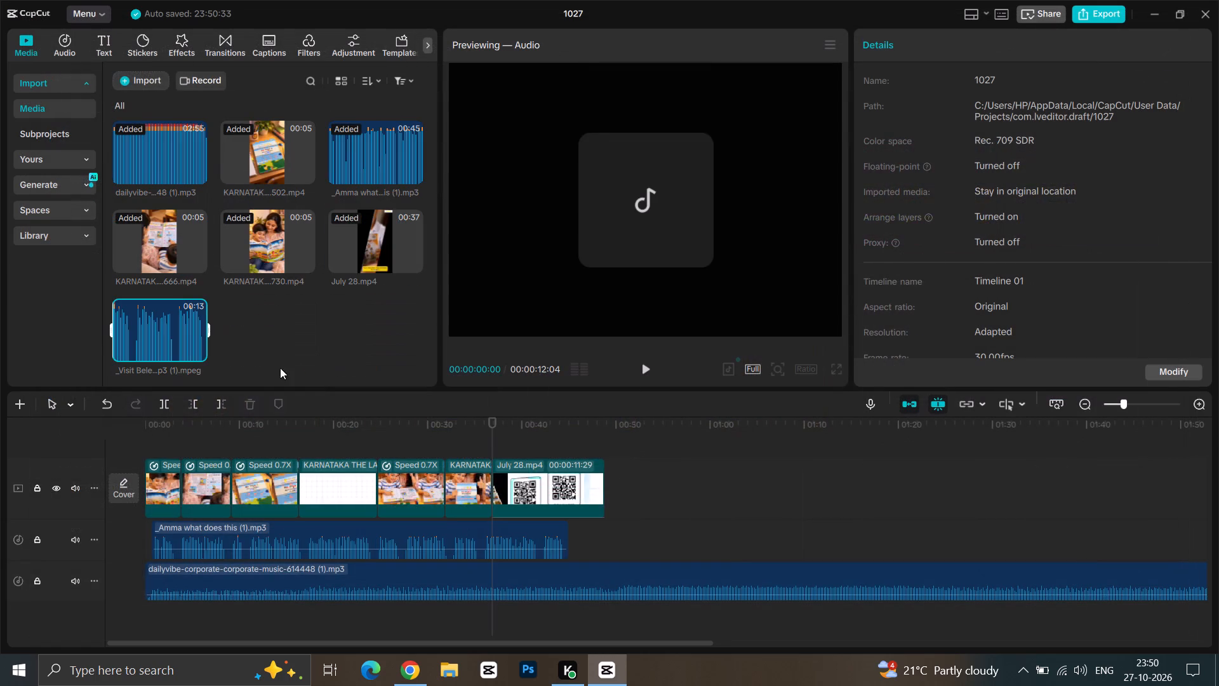
left_click_drag(170, 335, 578, 546)
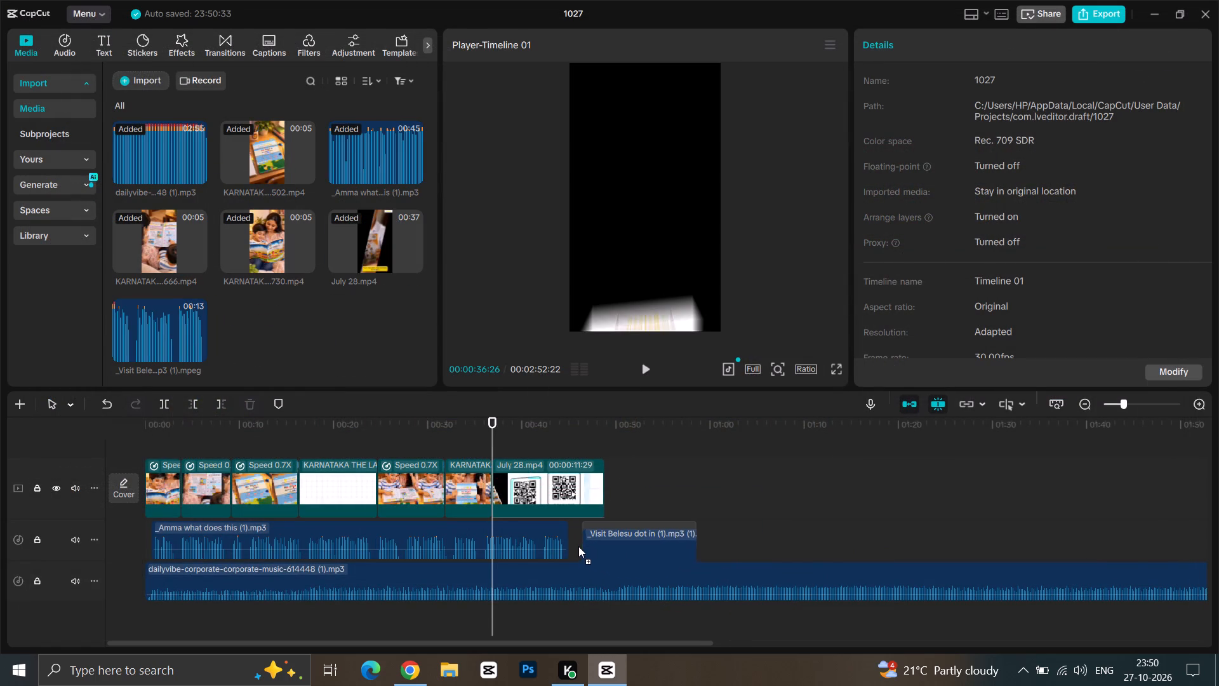
left_click_drag(578, 546, 569, 544)
Play the QR code section repeatedly from its start to compare its visuals with both voiceovers.
key("space")
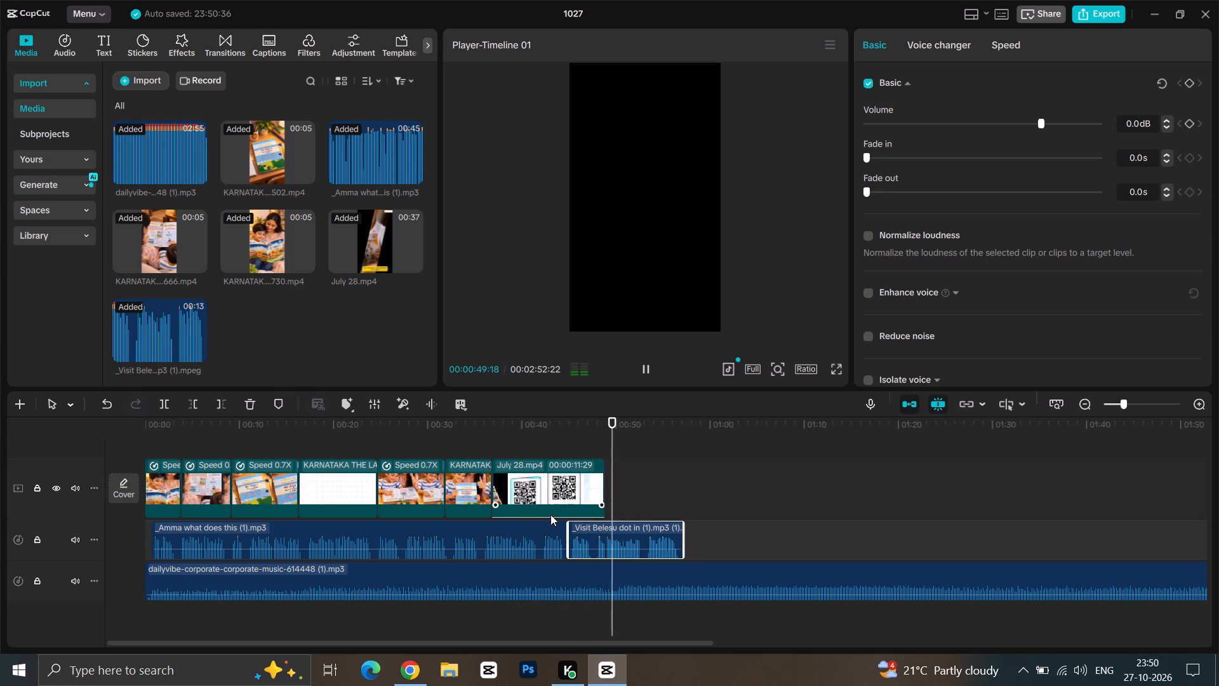
left_click(486, 448)
key("space")
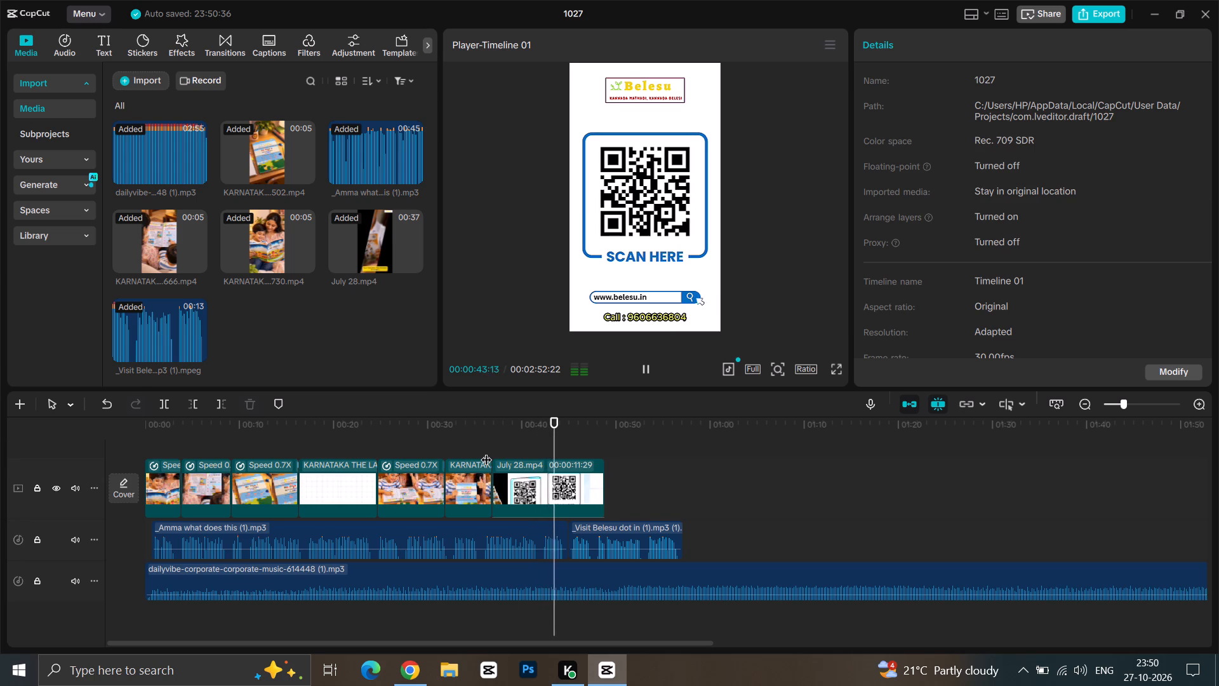
left_click(489, 450)
key("space")
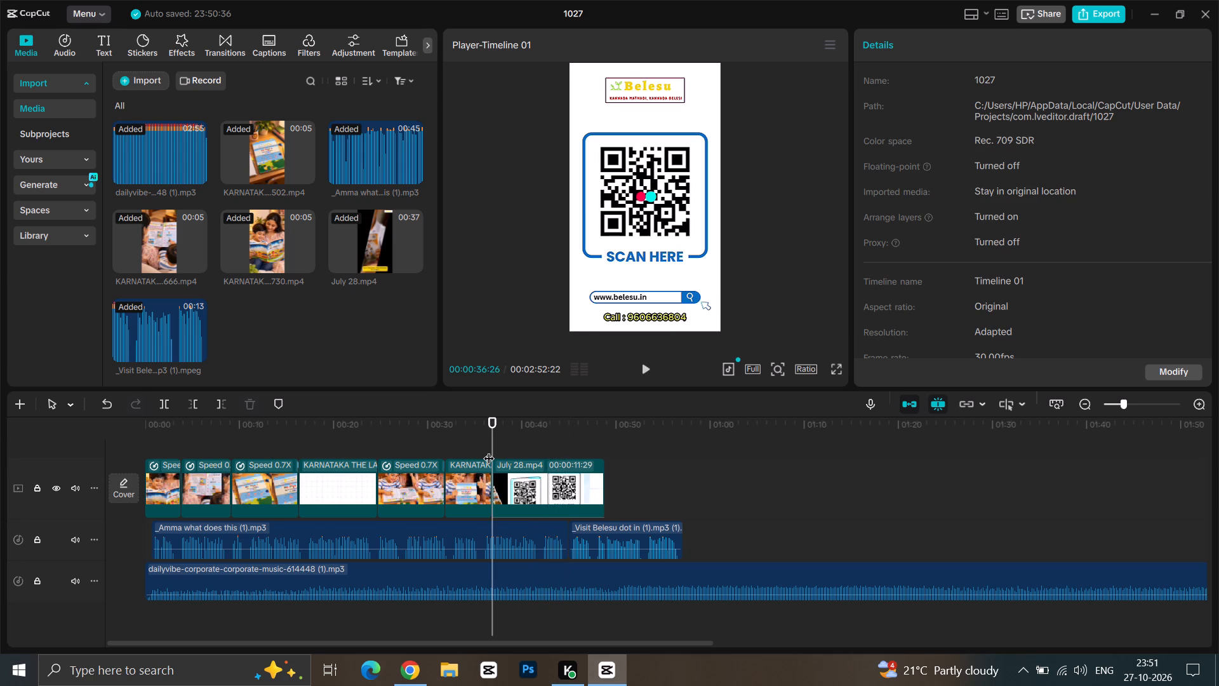
key("space")
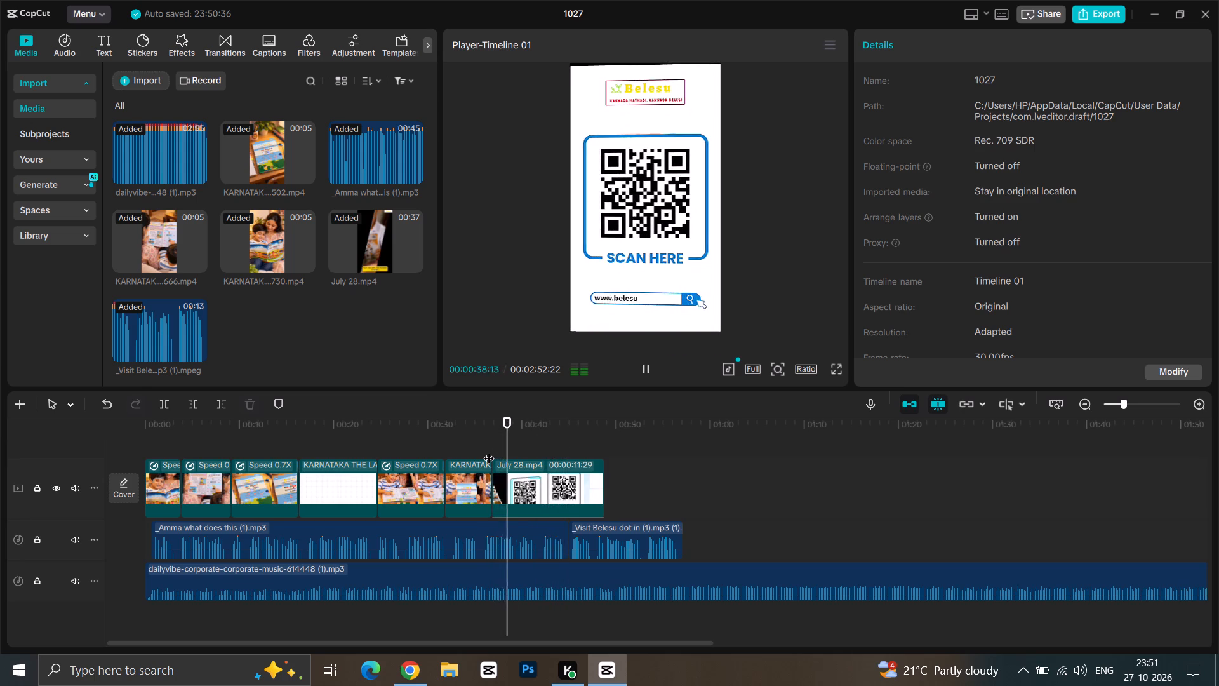
key("space")
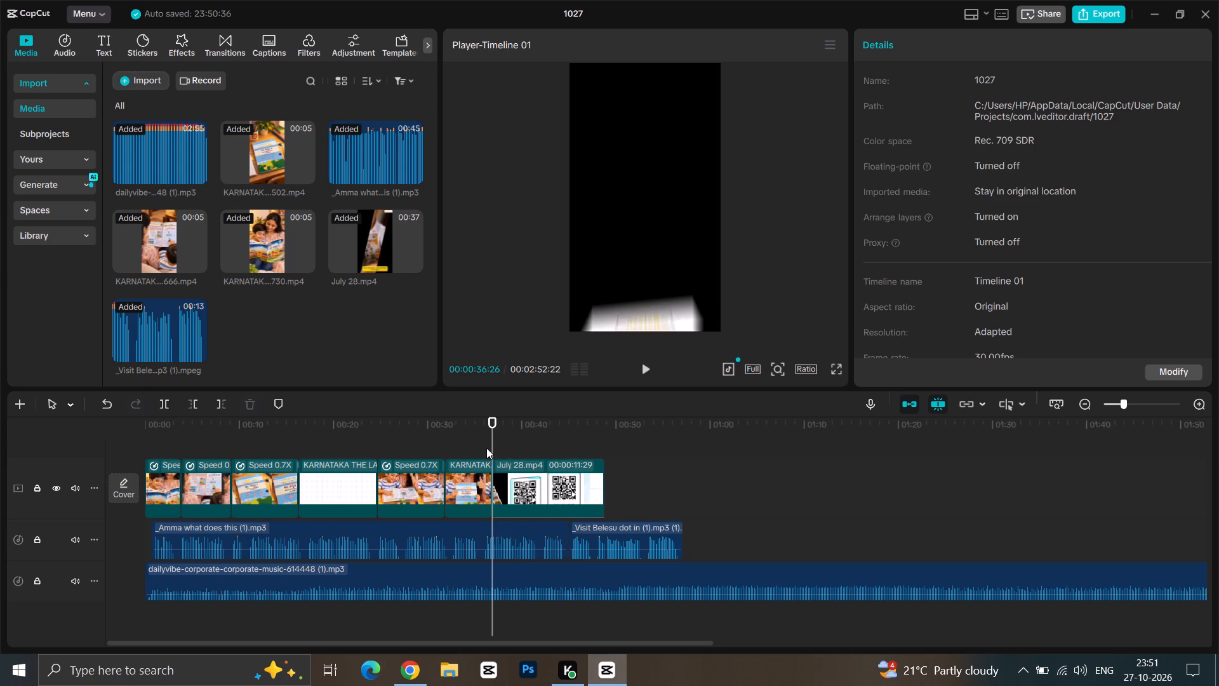
left_click(485, 448)
key("space")
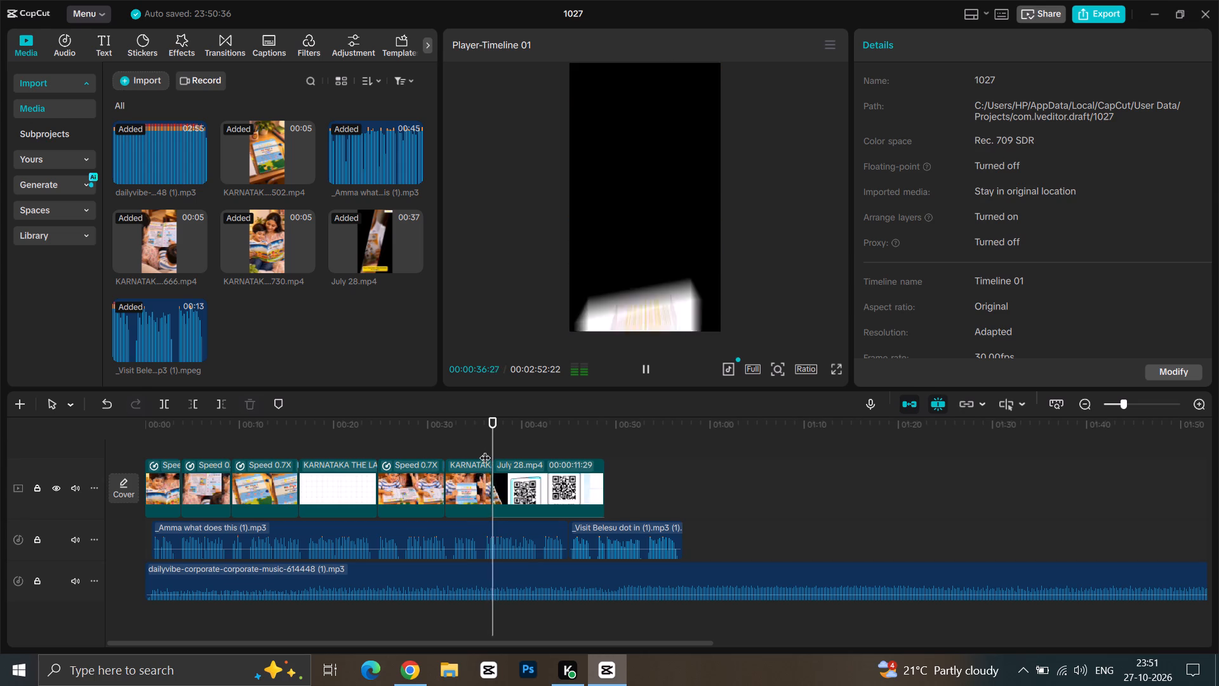
left_click(472, 448)
key("space")
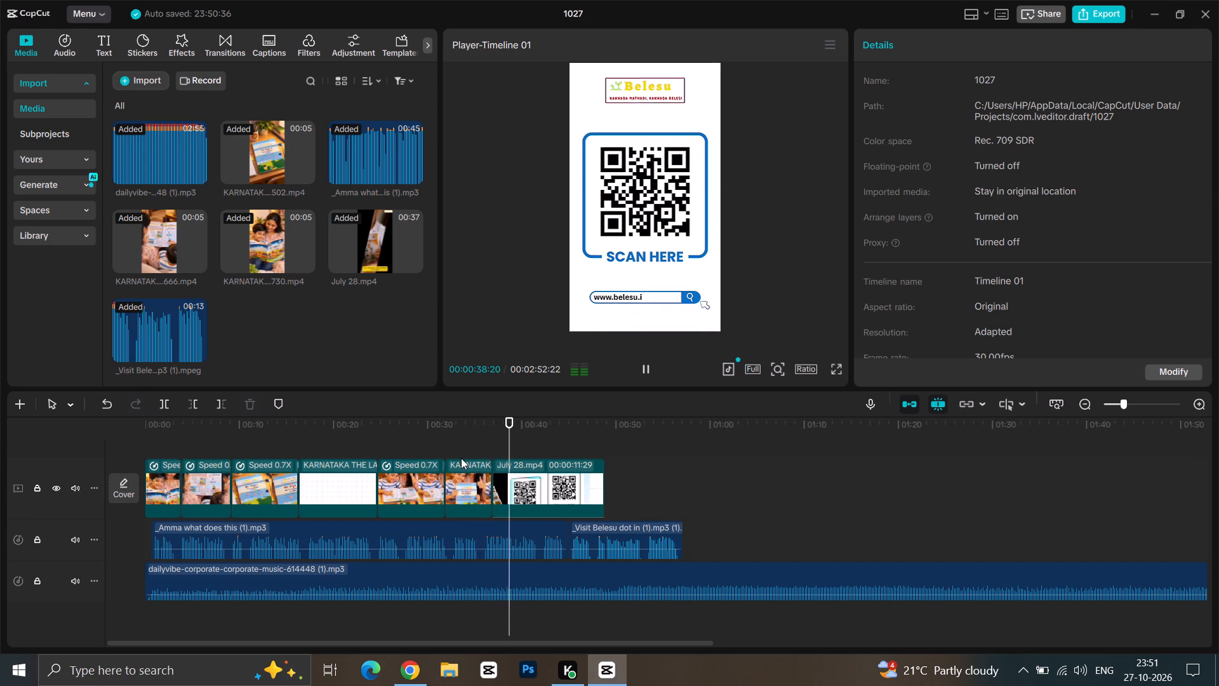
Play the last book clip up to 00:00:35:27 and set that clip's speed to 1.20x.
left_click(476, 488)
left_click(439, 444)
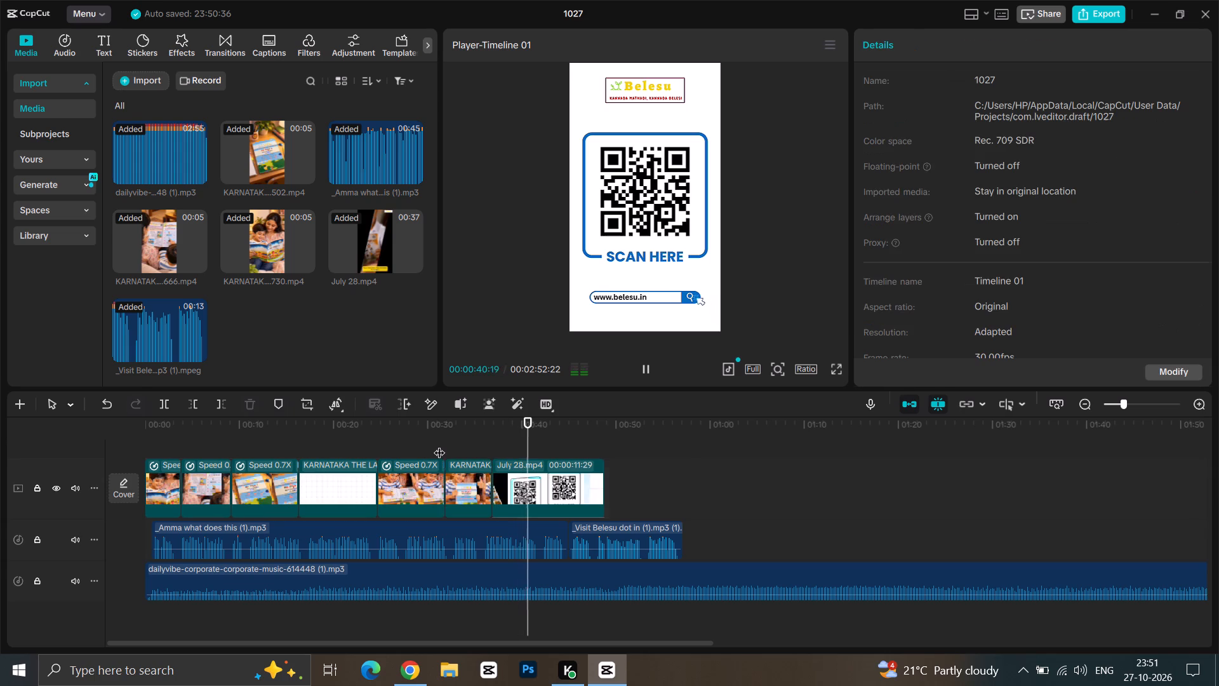
key("space")
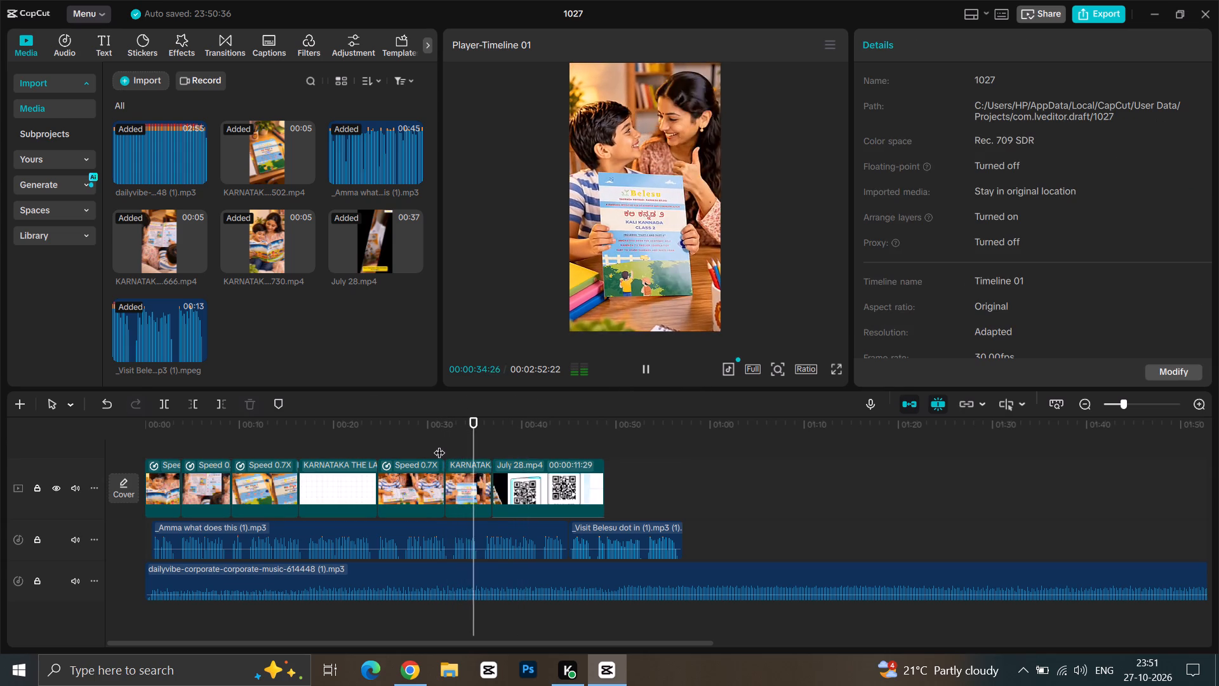
key("space")
left_click(463, 464)
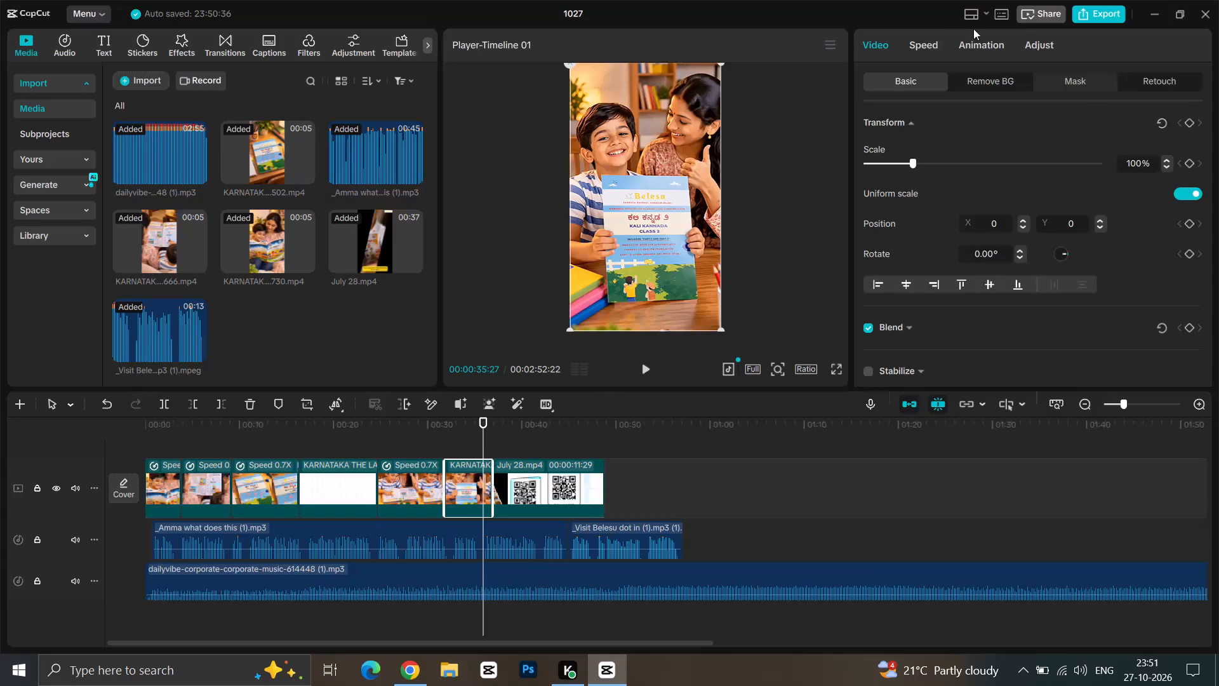
left_click(933, 44)
left_click(1199, 140)
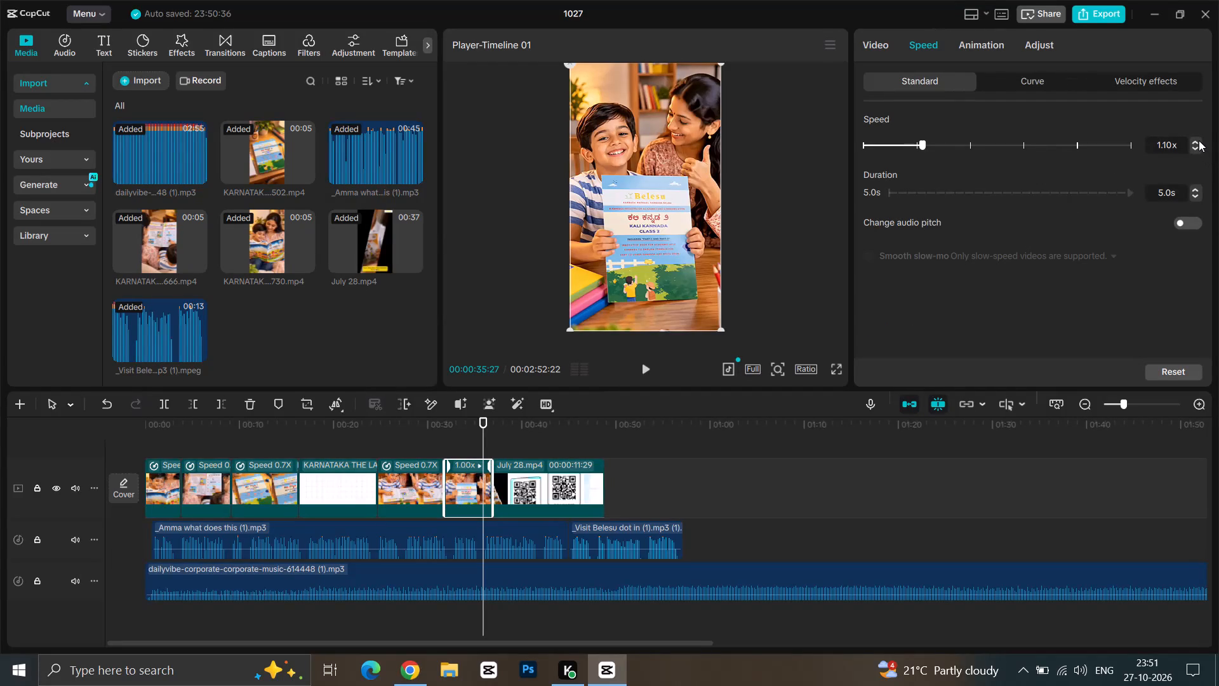
left_click(1199, 140)
Split the _Amma what does this (1) voiceover at 00:00:35:27 and delete the part after the cut.
left_click(574, 491)
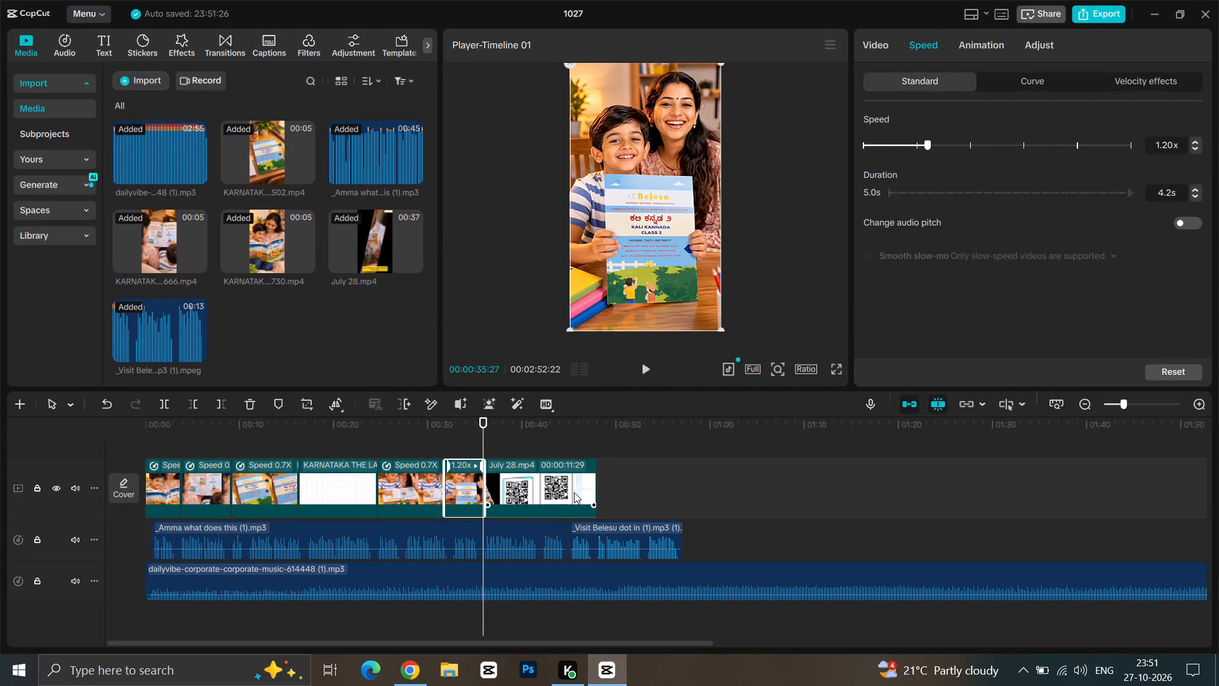
left_click(514, 534)
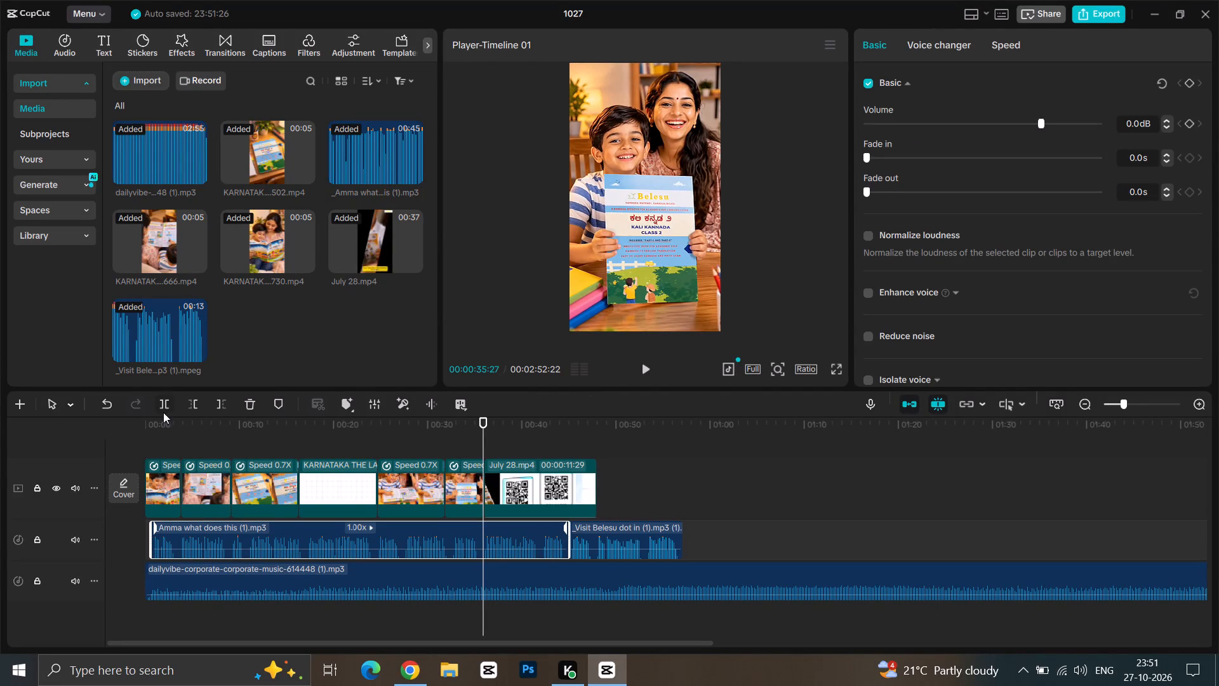
left_click(159, 401)
left_click(538, 541)
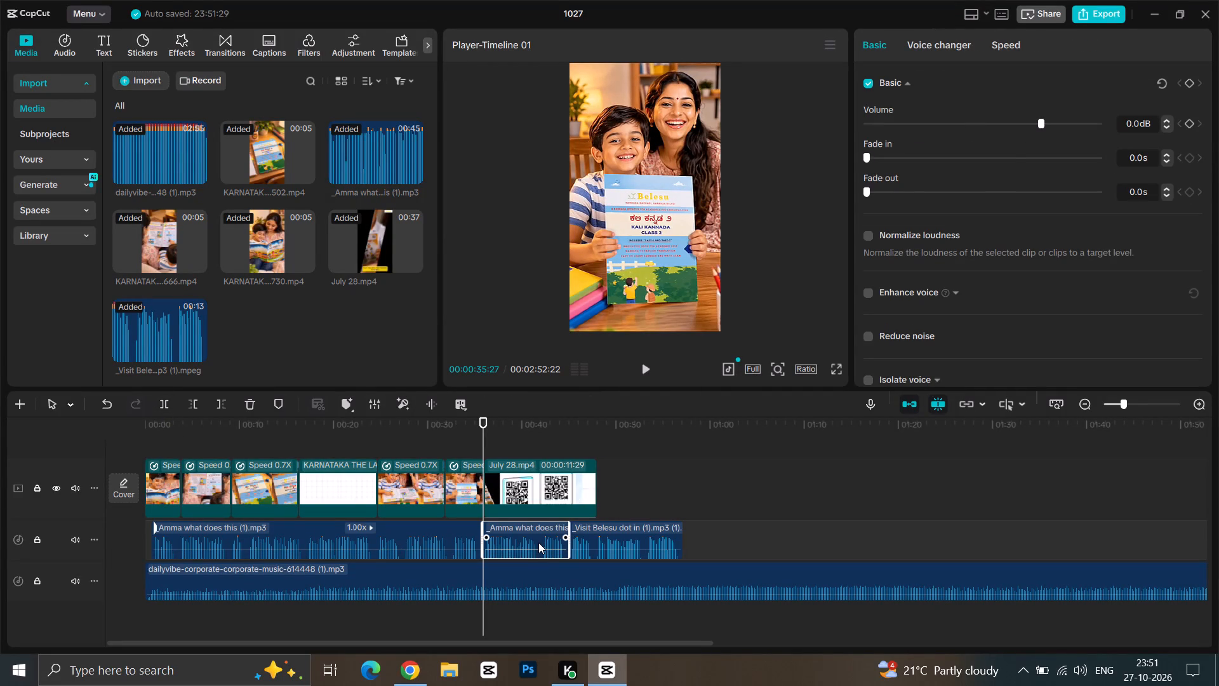
key("BackSpace")
Move the _Visit Belesu dot in (1) voiceover to start at 00:00:35:27, directly after the shortened first voiceover, and enable clip linkage.
left_click(625, 530)
left_click_drag(635, 530, 553, 527)
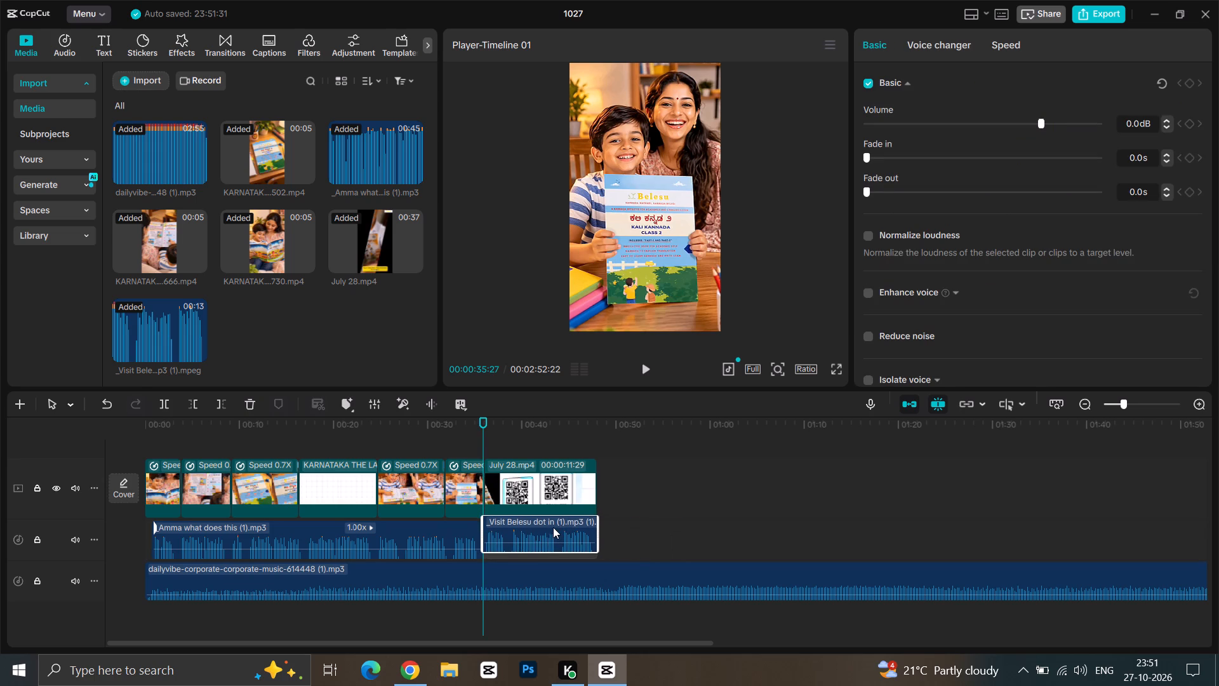
left_click_drag(553, 527, 554, 531)
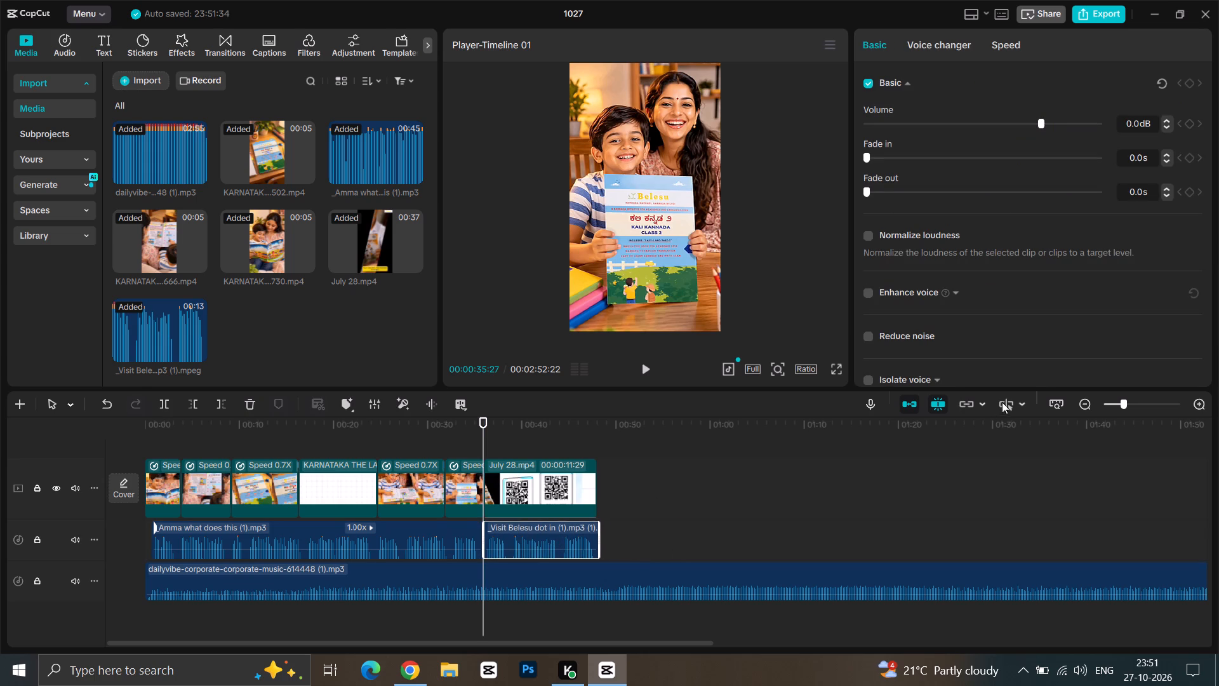
left_click(961, 401)
left_click(533, 533)
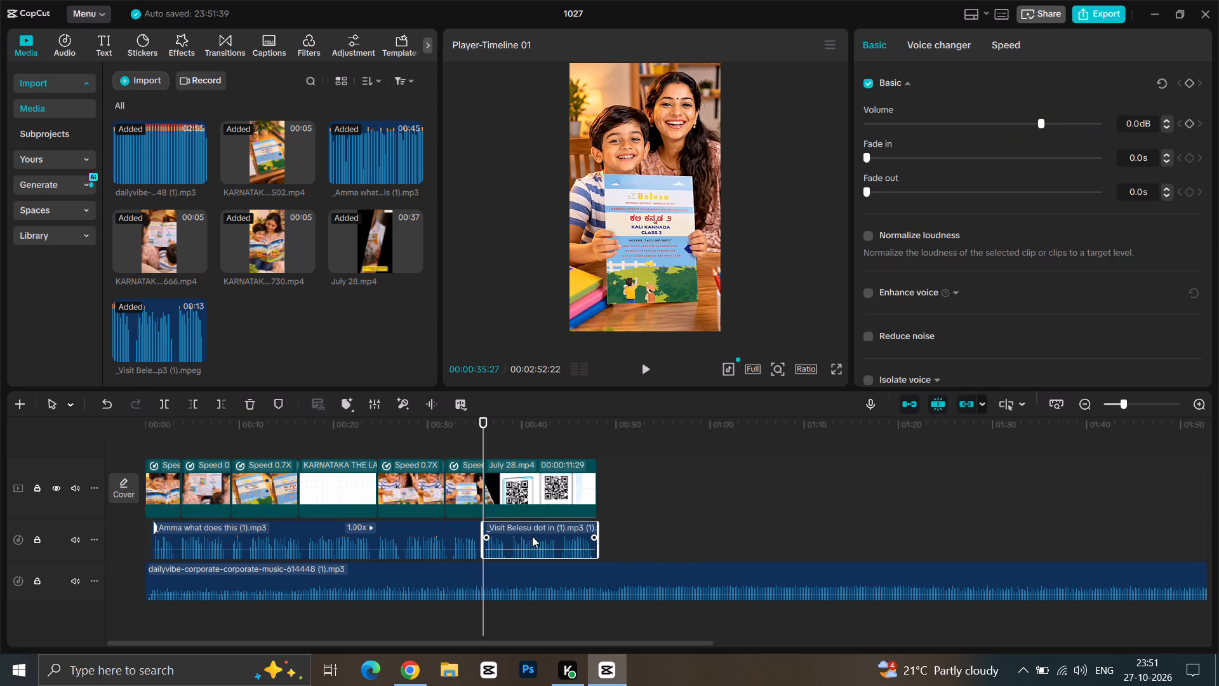
Play from the last book clip into the QR code section to check the repositioned voiceover against the visuals.
left_click(458, 450)
key("space")
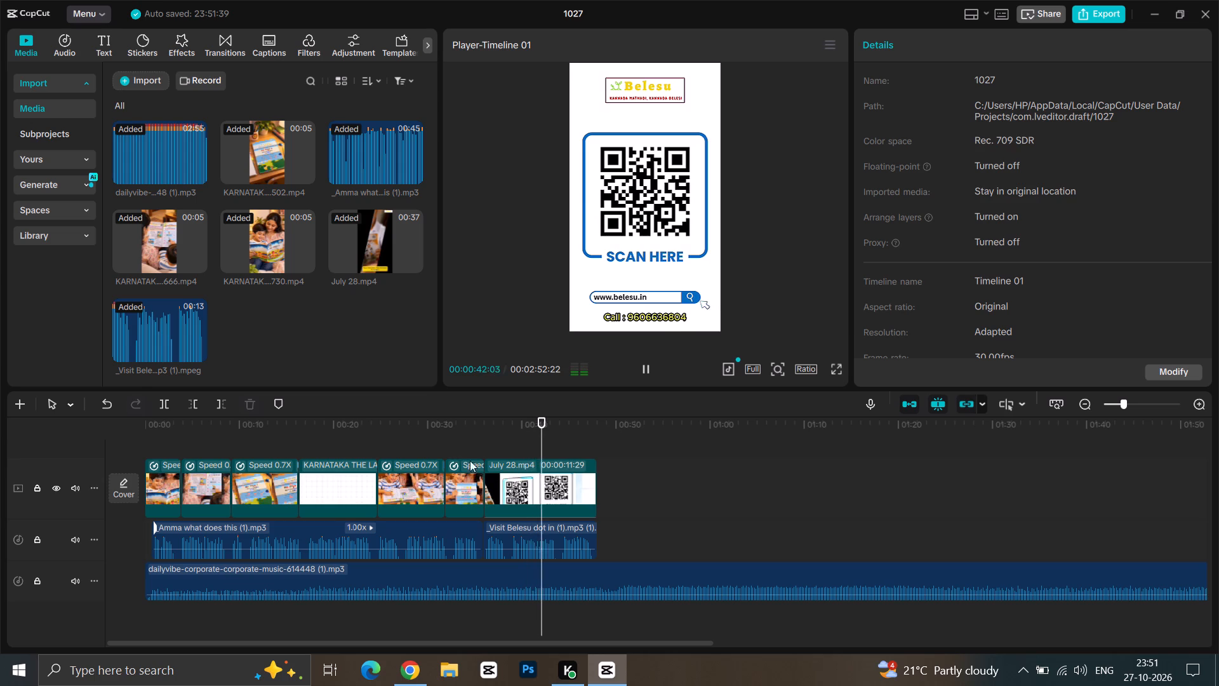
Trim the end of the dailyvibe corporate background music so it finishes with the video at about 00:00:48.
scroll(507, 506, "down", 2, "ctrl")
left_click(525, 579)
scroll(525, 580, "down", 3, "ctrl")
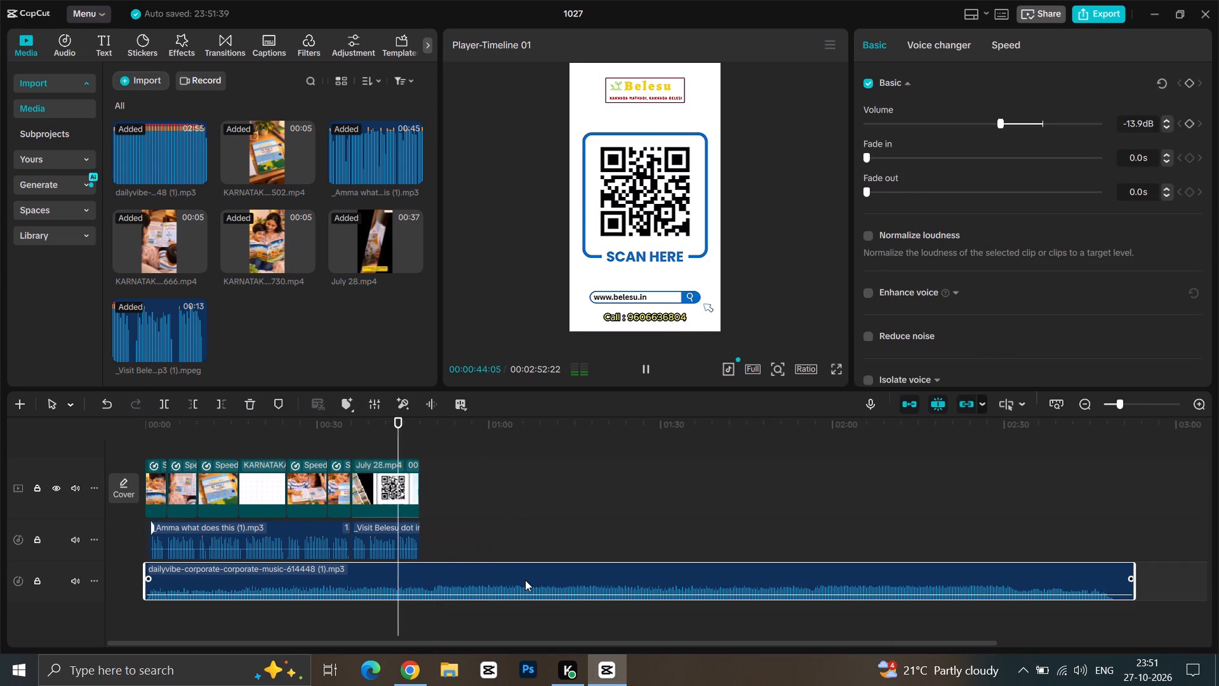
left_click_drag(1134, 574, 854, 568)
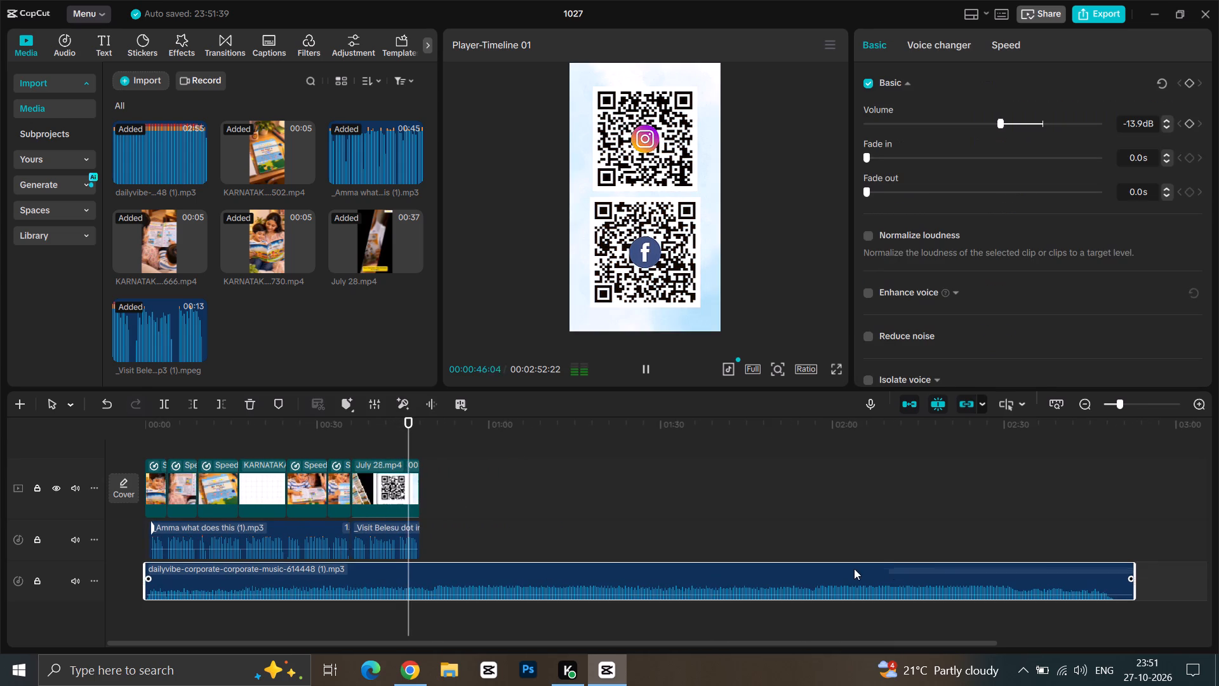
left_click_drag(854, 568, 852, 568)
left_click_drag(1135, 571, 413, 587)
left_click(377, 452)
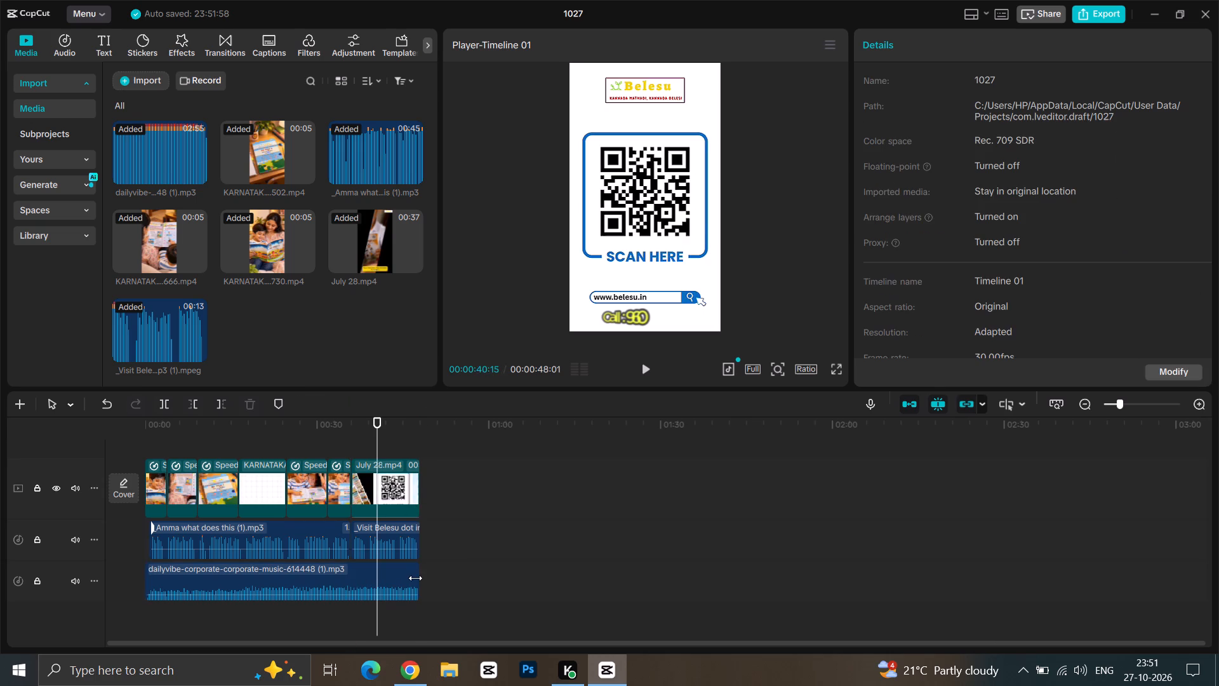
left_click(418, 568)
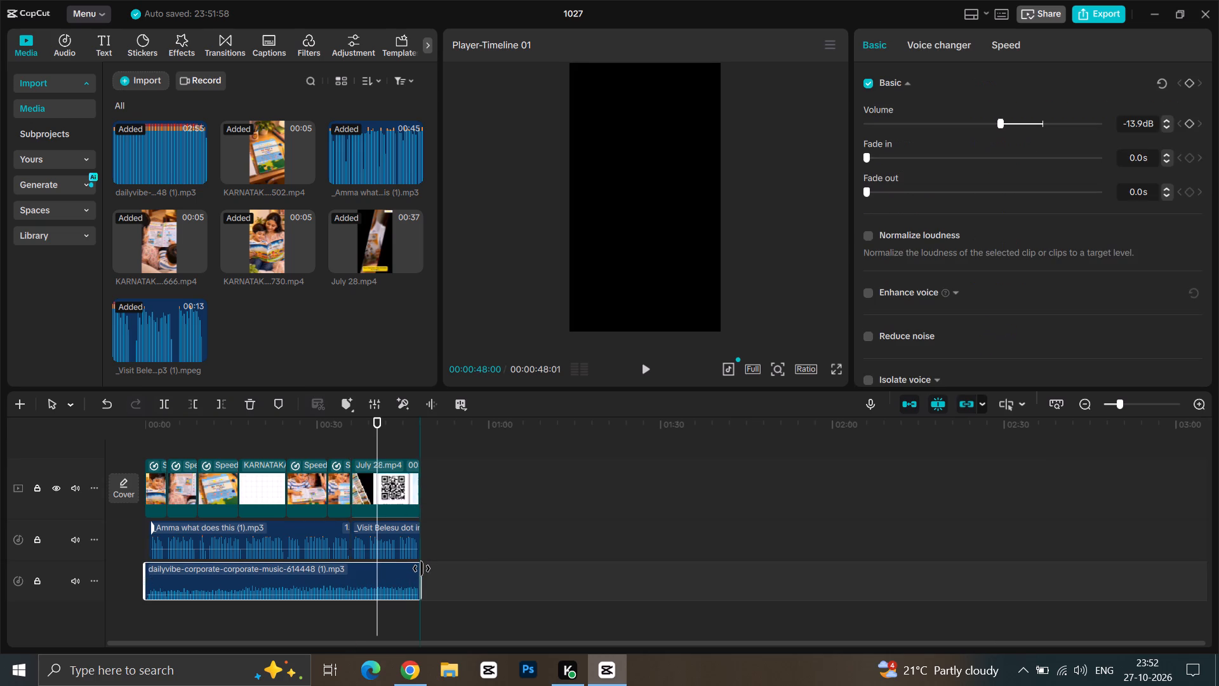
left_click_drag(375, 439, 422, 437)
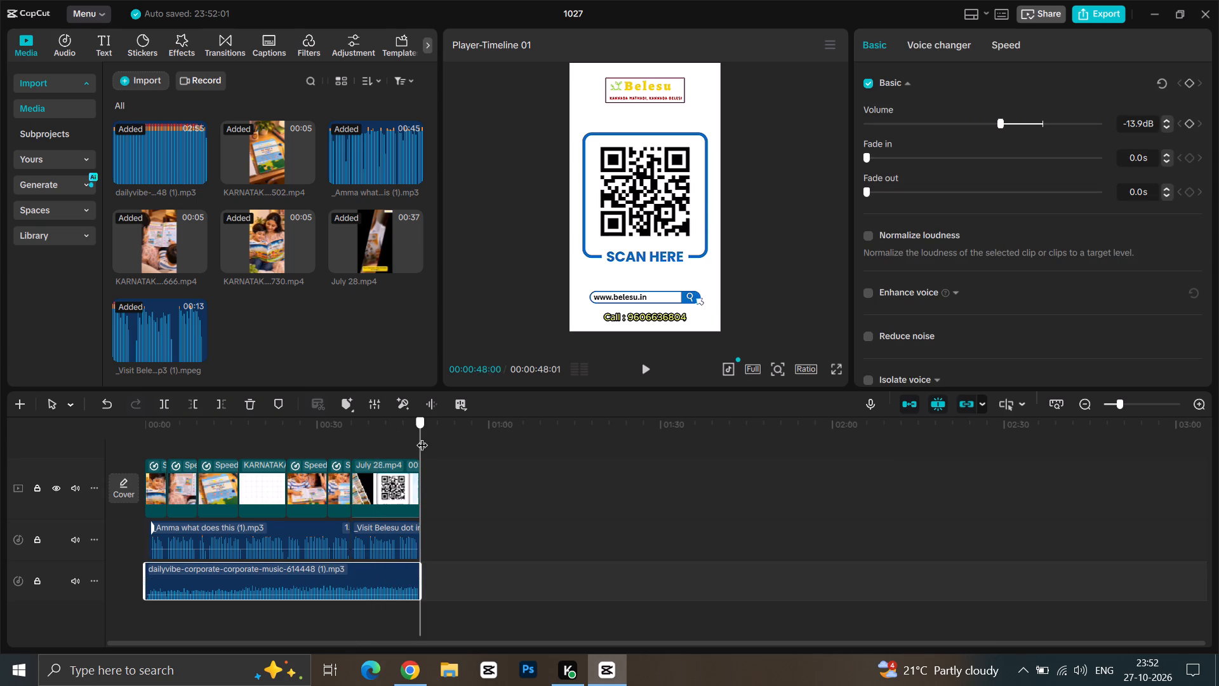
Play the whole video from the beginning to review the clips, voiceovers and music together.
left_click_drag(422, 437, 73, 423)
key("space")
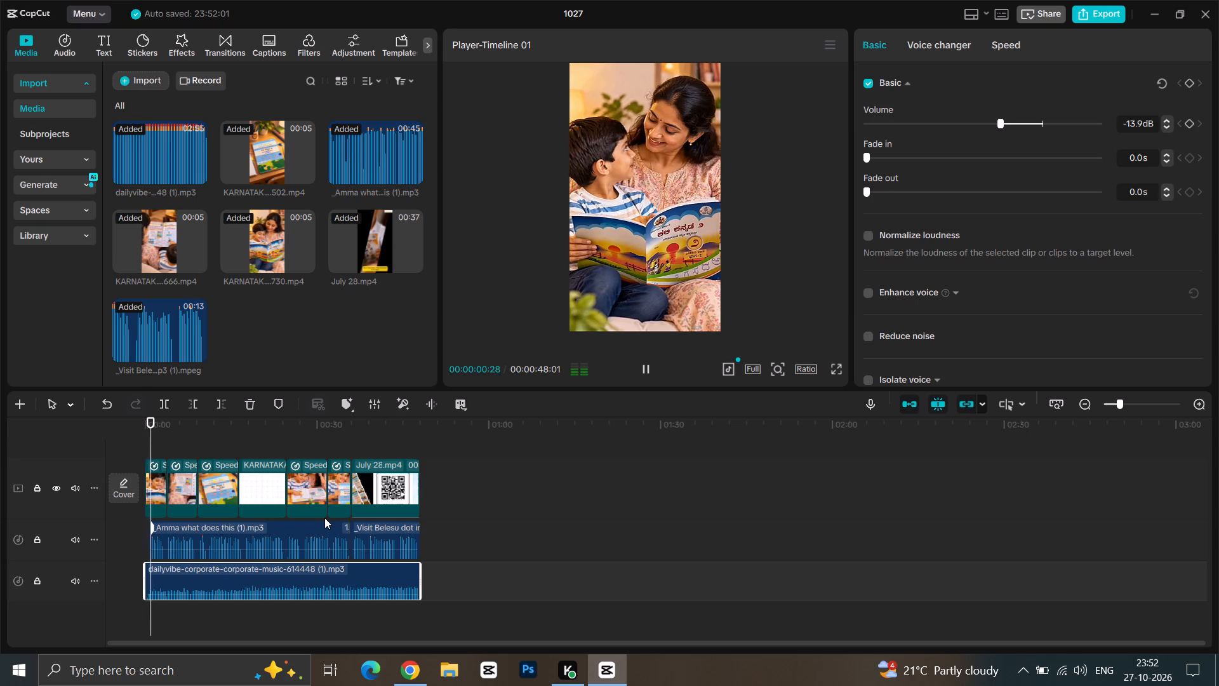
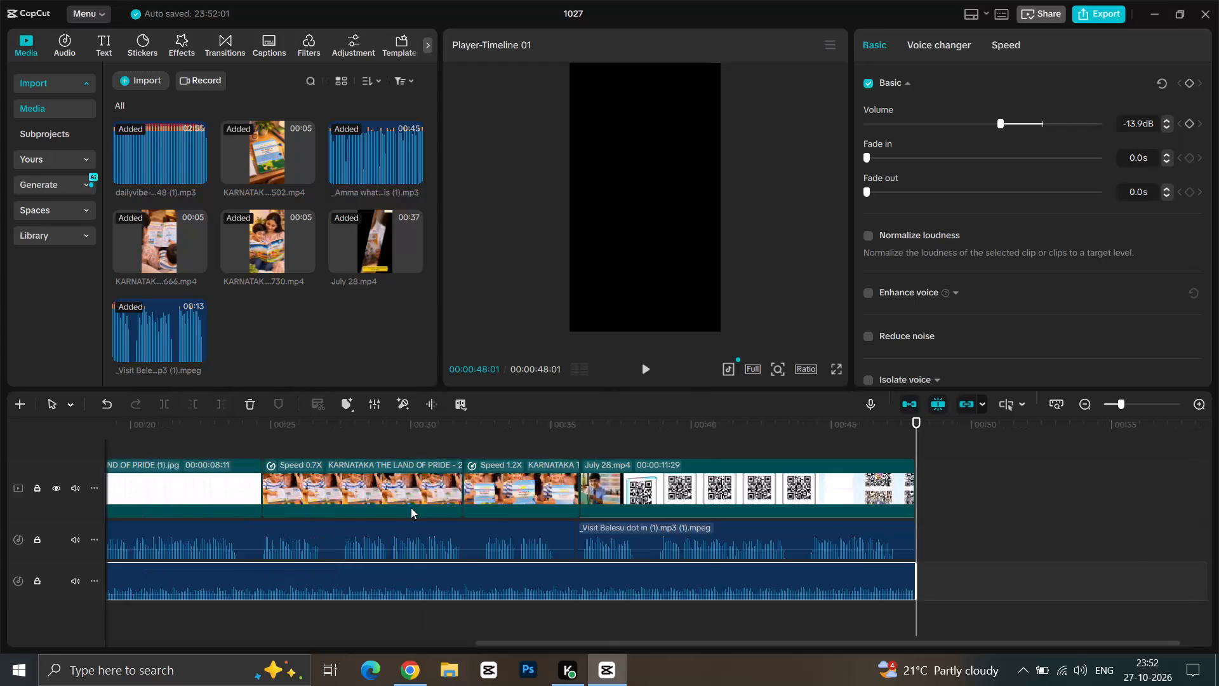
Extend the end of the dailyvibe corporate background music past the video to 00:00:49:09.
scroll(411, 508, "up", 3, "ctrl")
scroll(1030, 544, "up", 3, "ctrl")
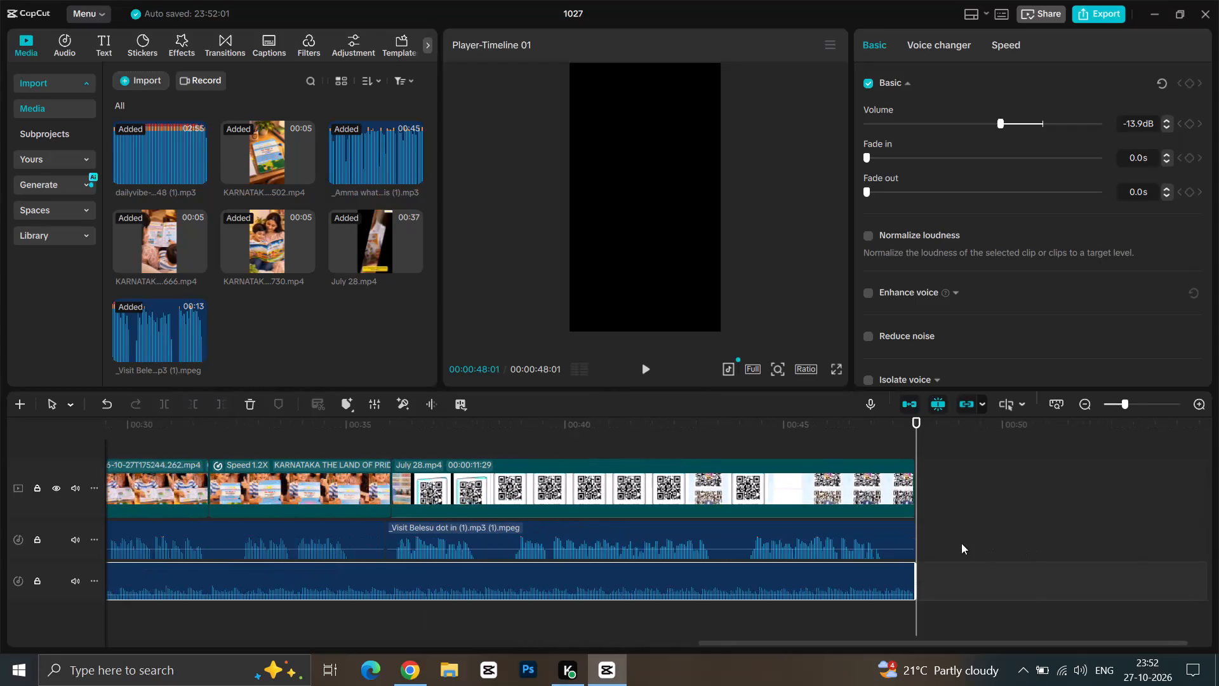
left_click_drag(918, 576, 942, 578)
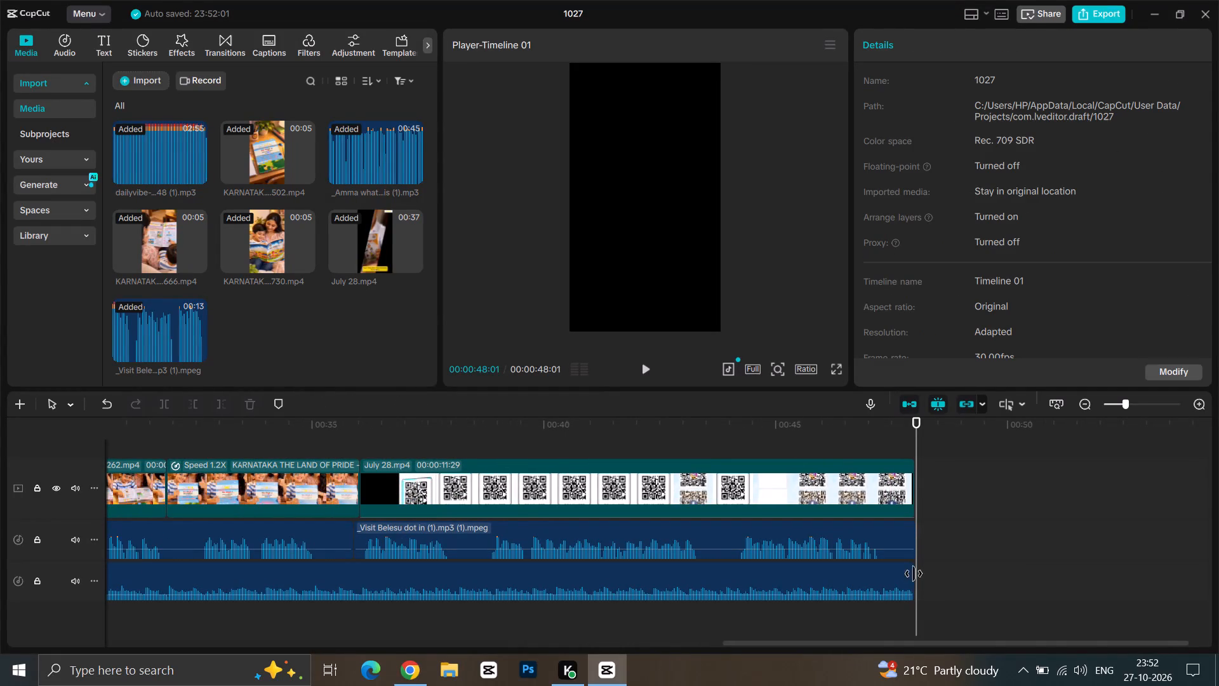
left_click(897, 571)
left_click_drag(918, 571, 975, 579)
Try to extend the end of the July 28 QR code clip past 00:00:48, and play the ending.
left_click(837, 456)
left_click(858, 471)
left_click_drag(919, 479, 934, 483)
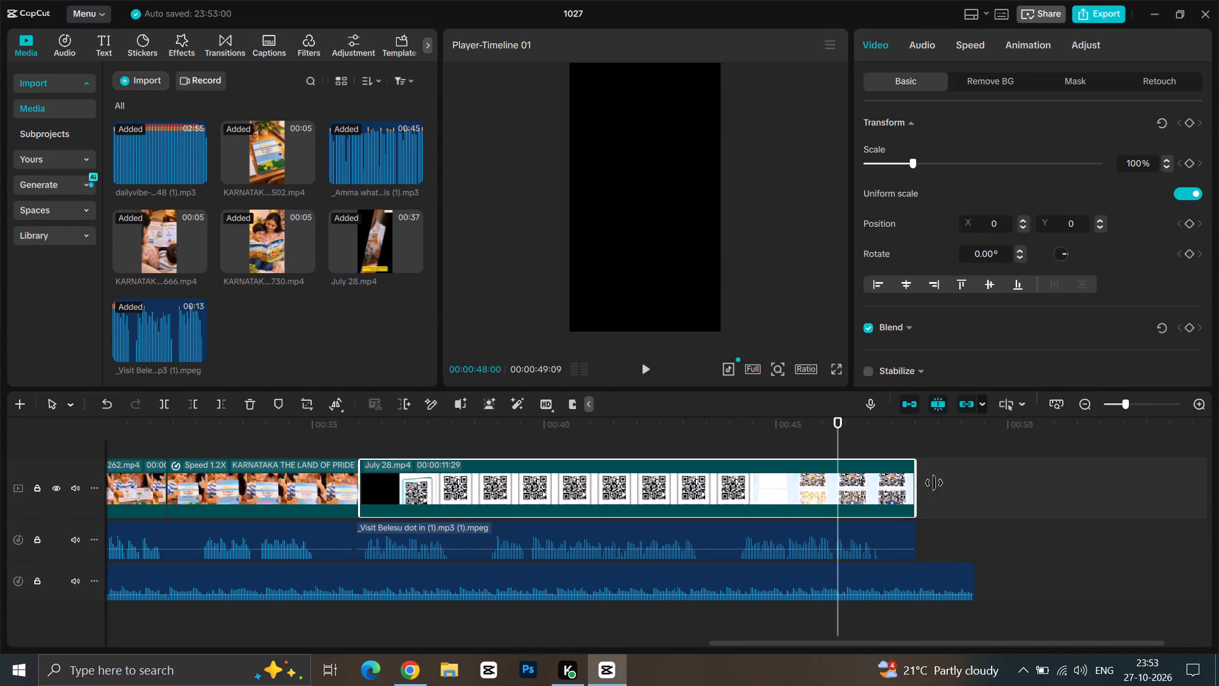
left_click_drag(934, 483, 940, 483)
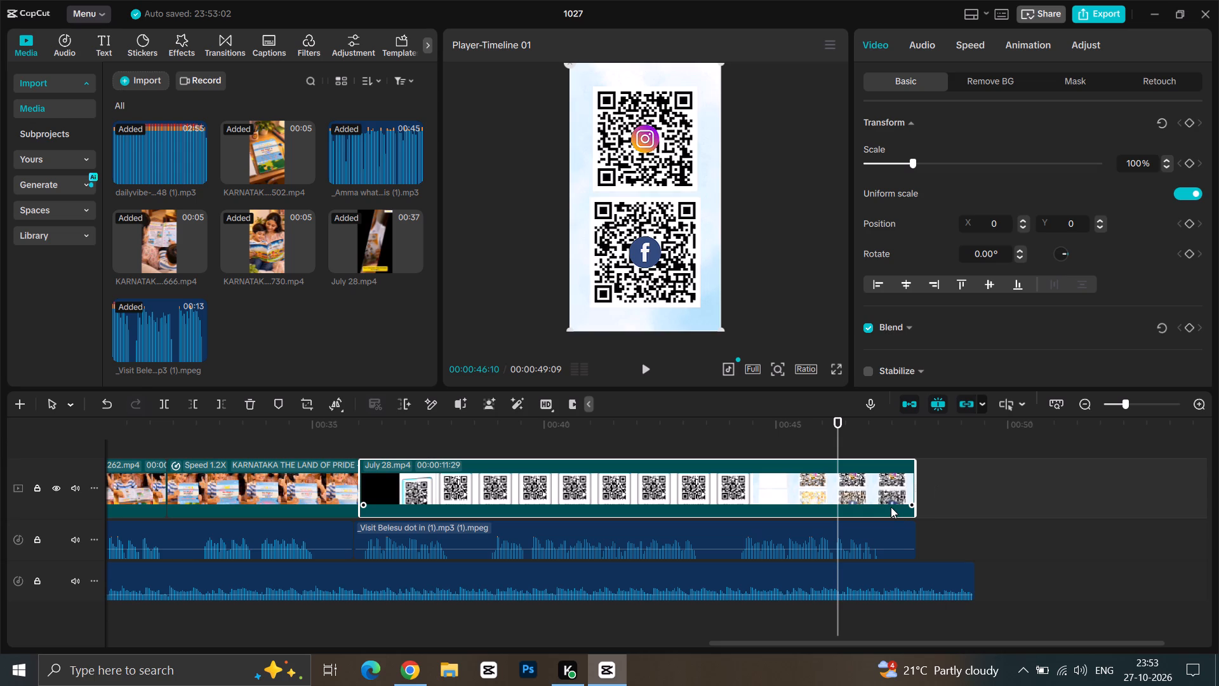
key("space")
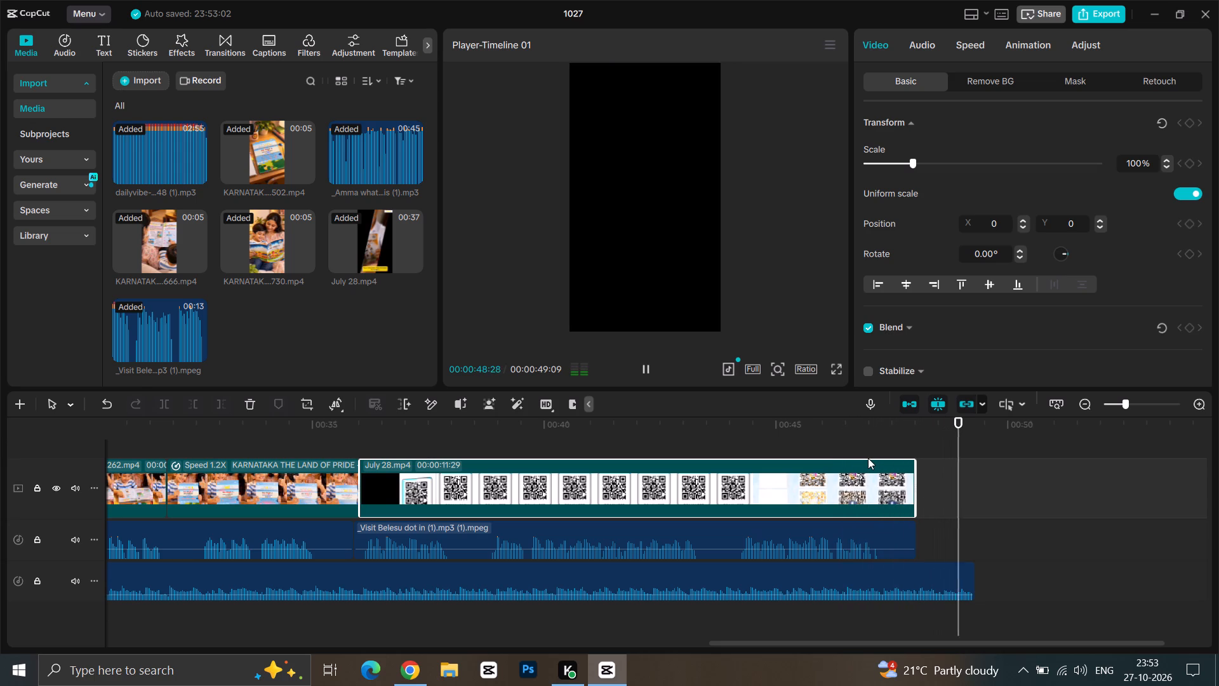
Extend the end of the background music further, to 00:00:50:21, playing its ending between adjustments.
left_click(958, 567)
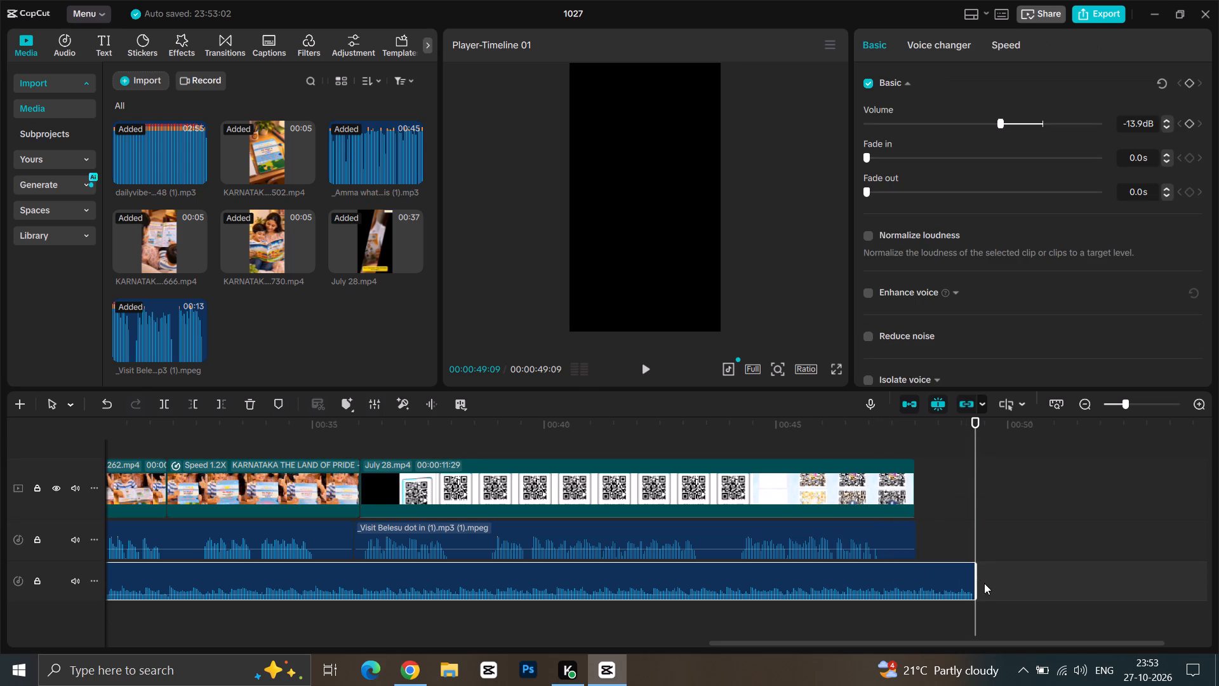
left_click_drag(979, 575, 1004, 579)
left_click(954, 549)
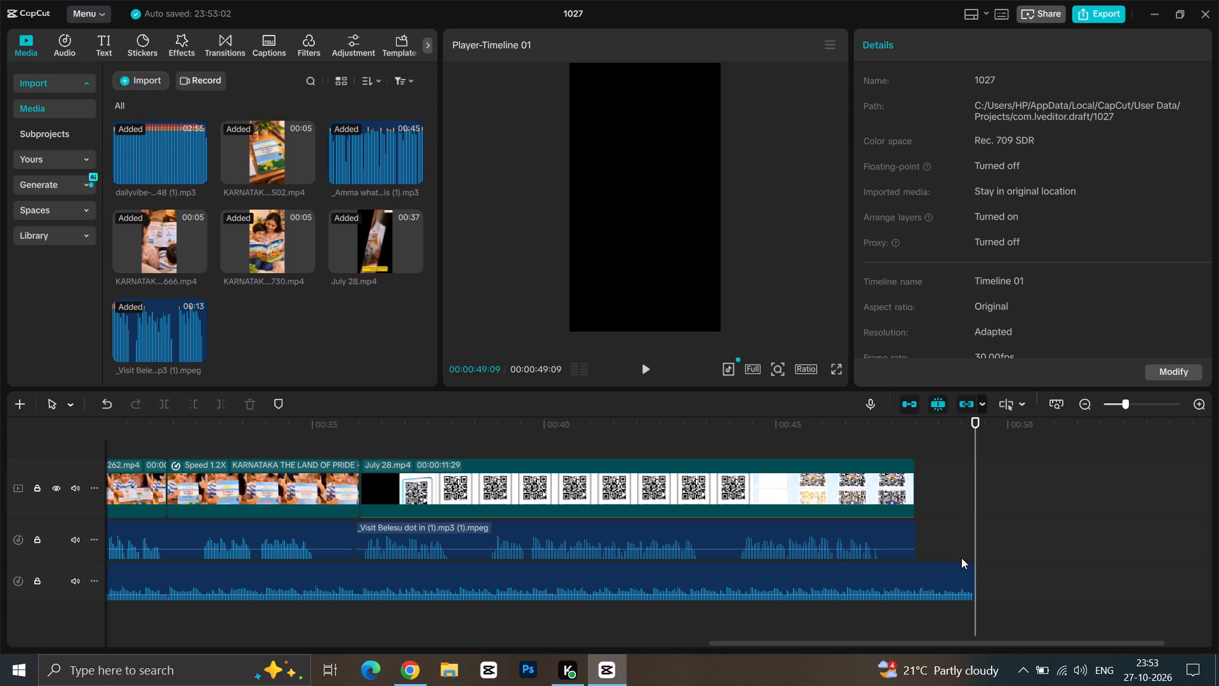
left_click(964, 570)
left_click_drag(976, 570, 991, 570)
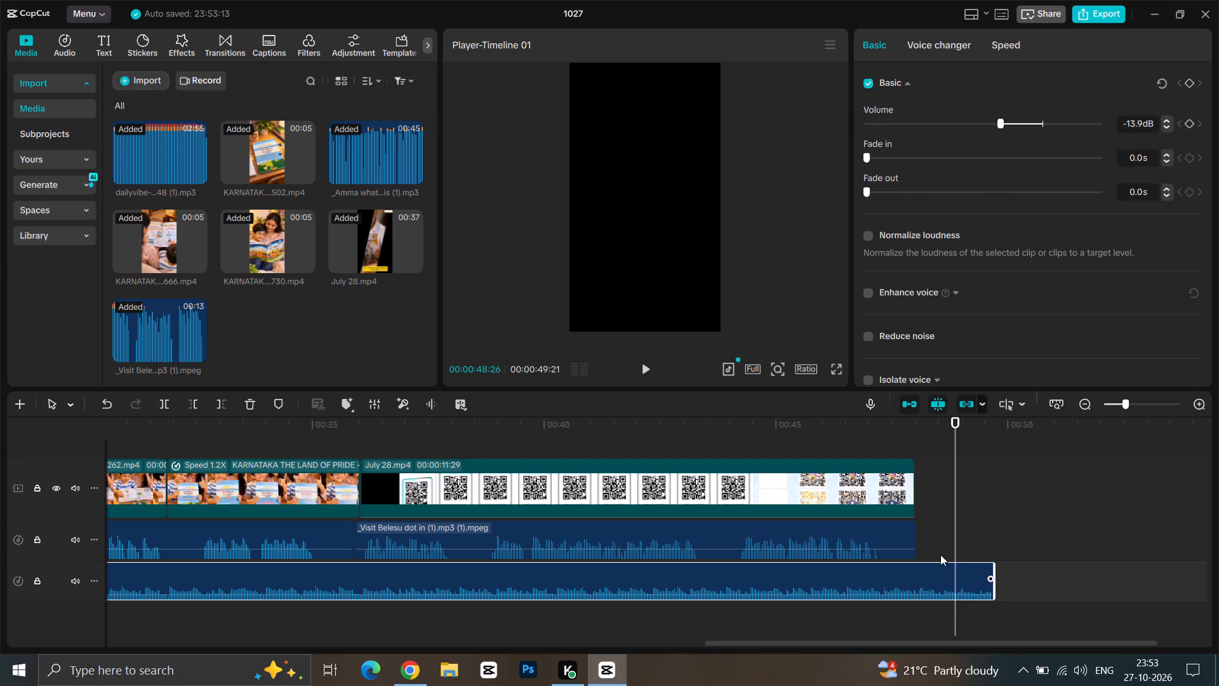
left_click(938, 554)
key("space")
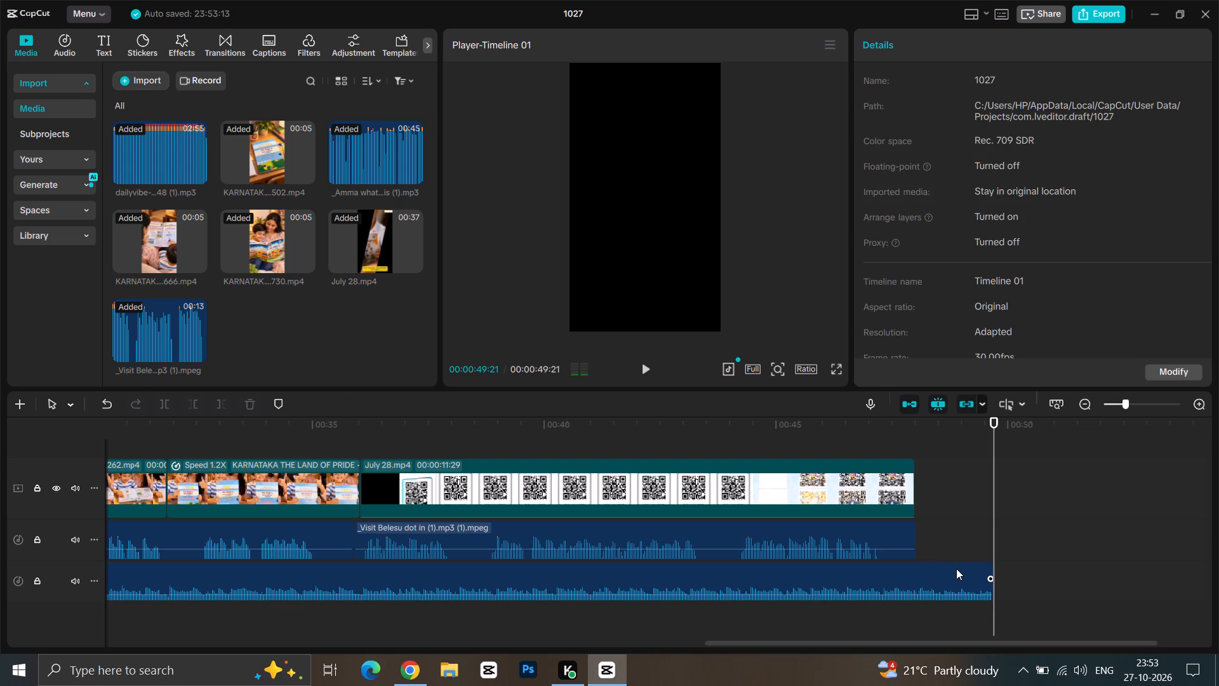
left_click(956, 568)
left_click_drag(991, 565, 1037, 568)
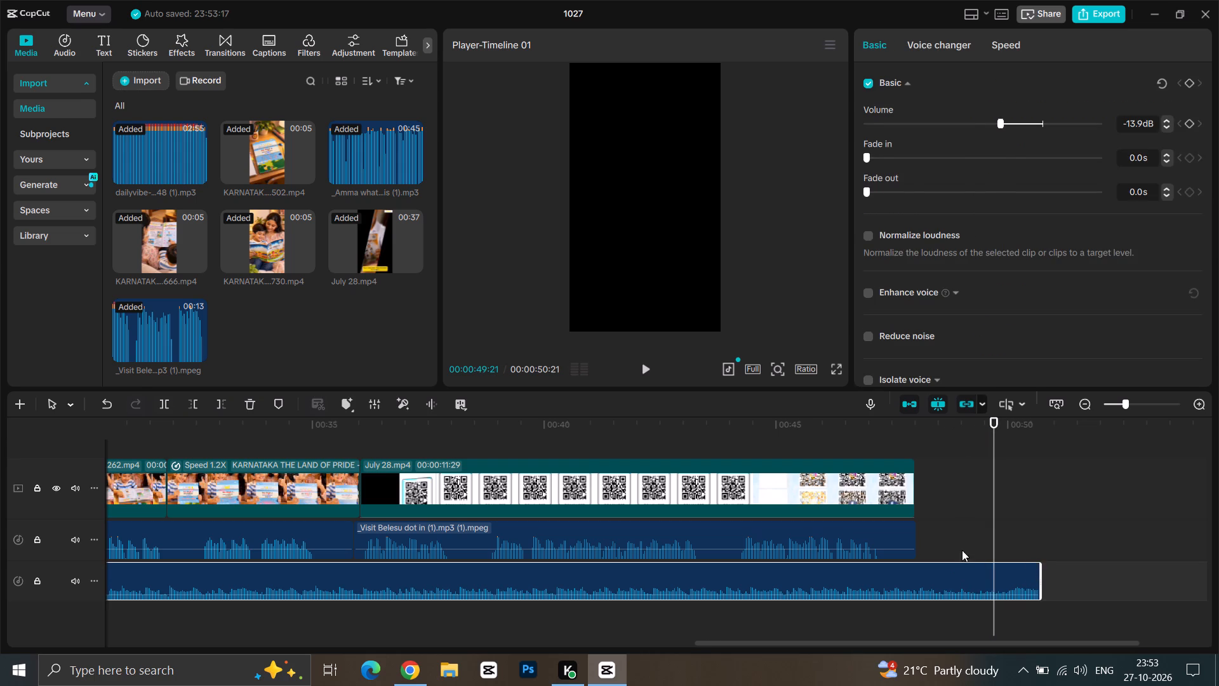
Play the extended music ending and trim the background music back to end at 00:00:49:27.
left_click(961, 549)
key("space")
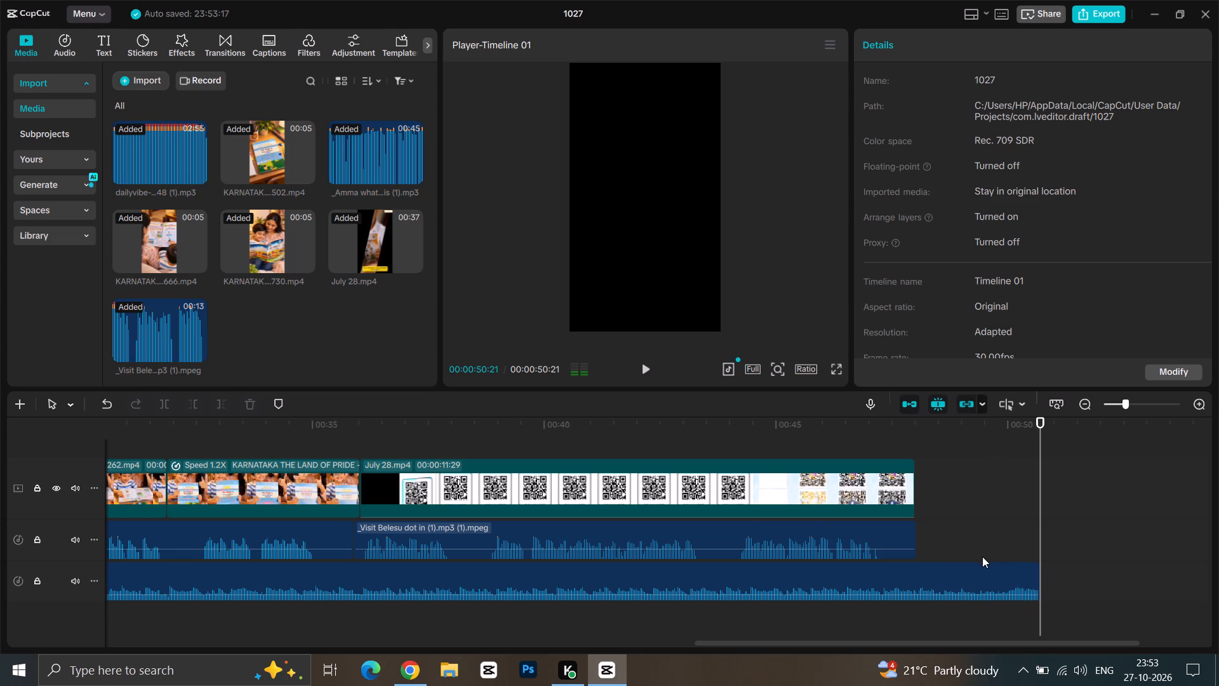
left_click(996, 551)
left_click(1003, 548)
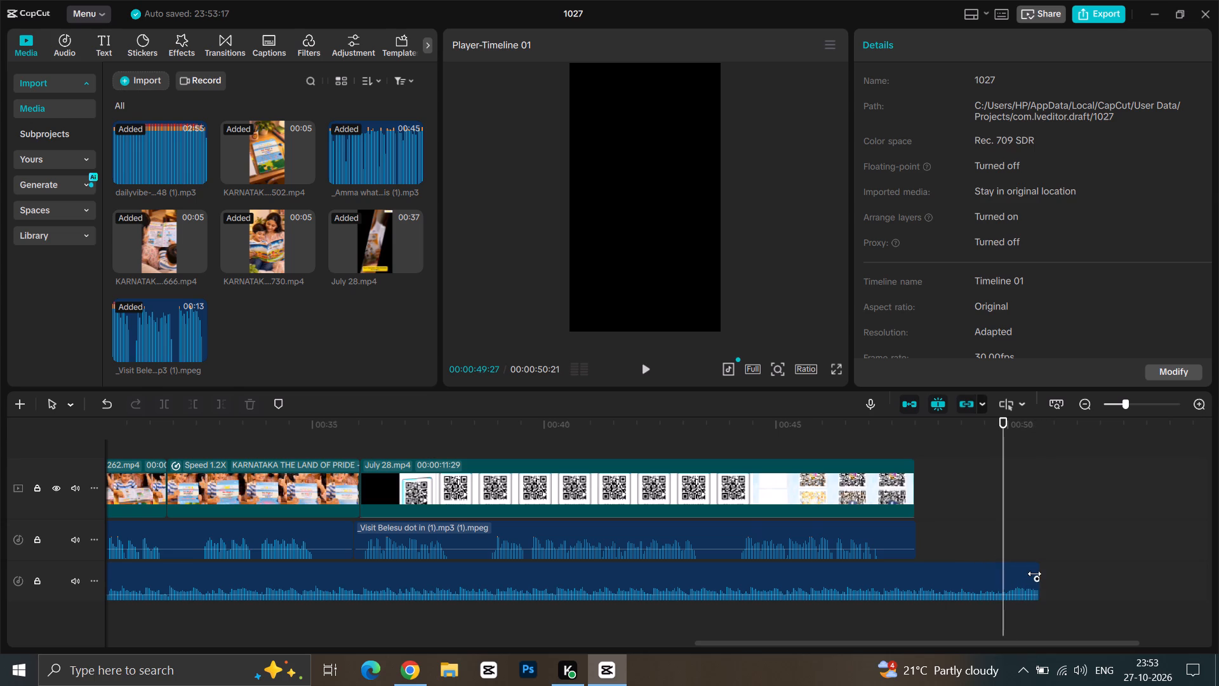
left_click(1032, 570)
left_click_drag(1040, 569, 1009, 574)
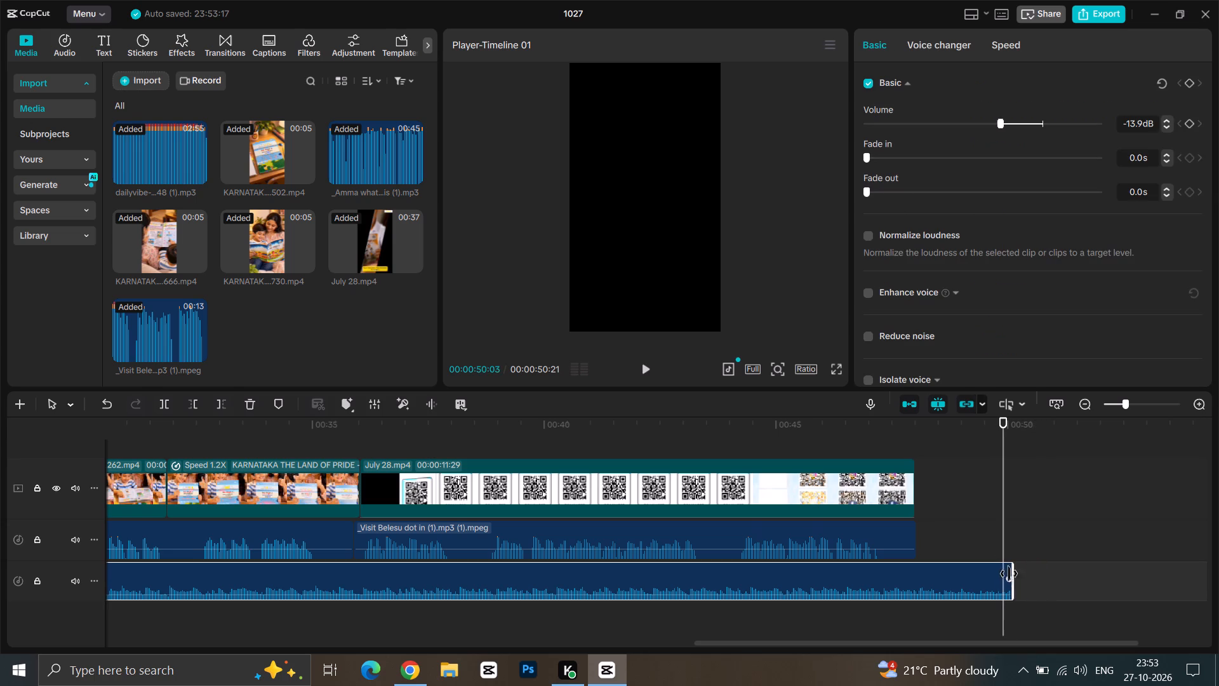
left_click_drag(1009, 574, 1002, 574)
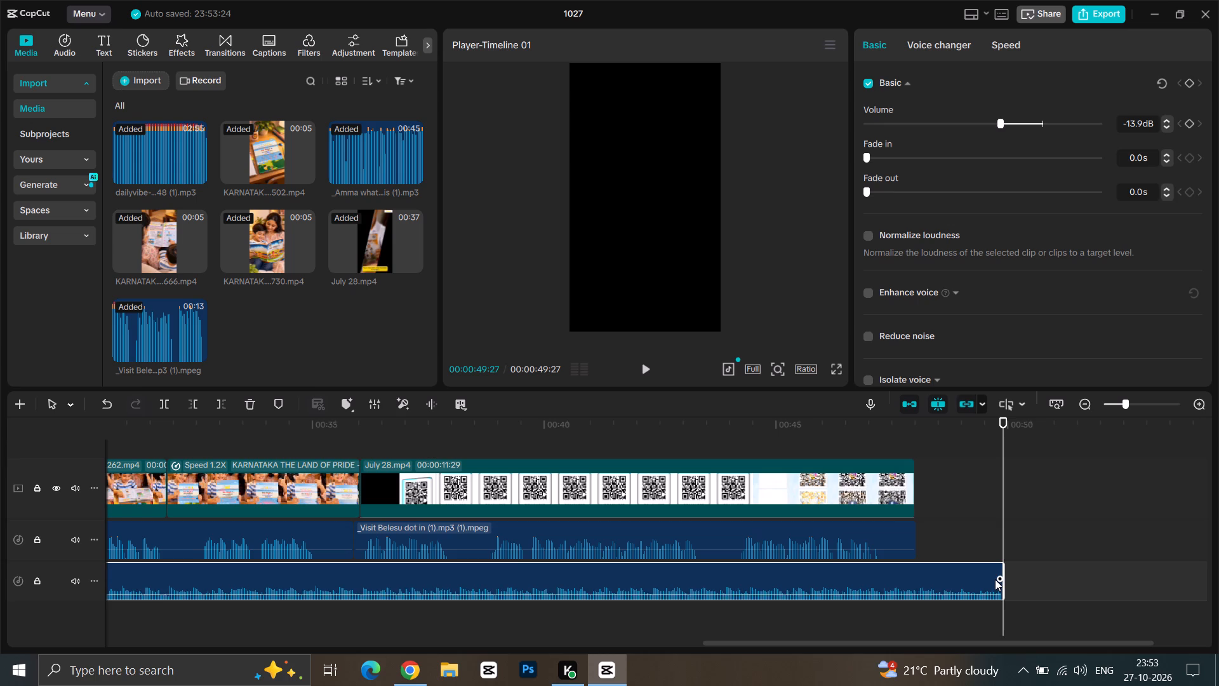
Add a fade-out of about 1.6 s to the end of the background music.
left_click(916, 523)
left_click(822, 426)
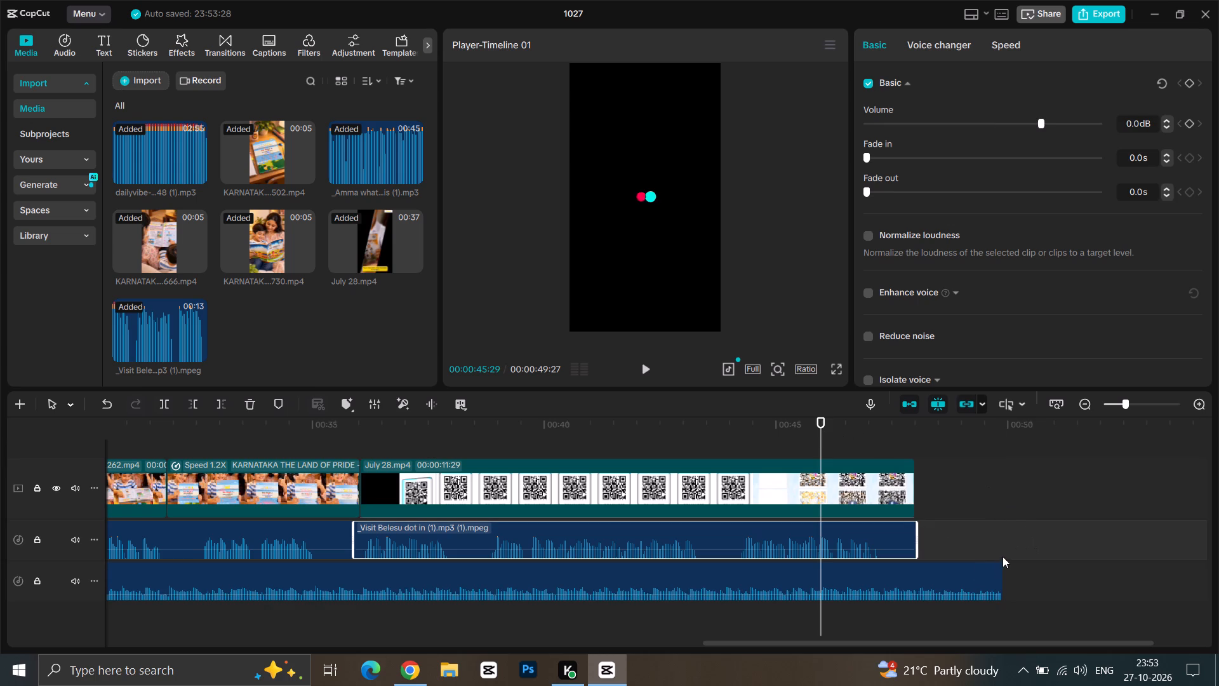
left_click_drag(999, 581, 925, 569)
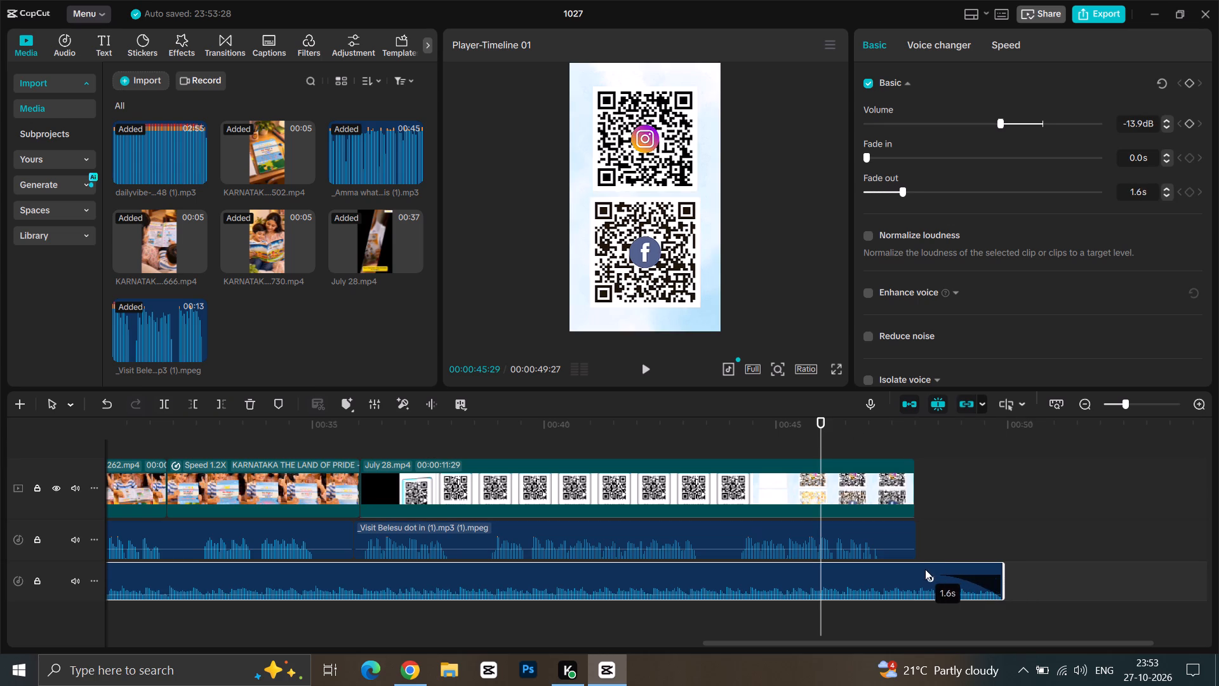
left_click_drag(925, 569, 905, 570)
Play the closing Instagram and Facebook QR codes from about 00:00:45 to check the ending with the music.
left_click(887, 501)
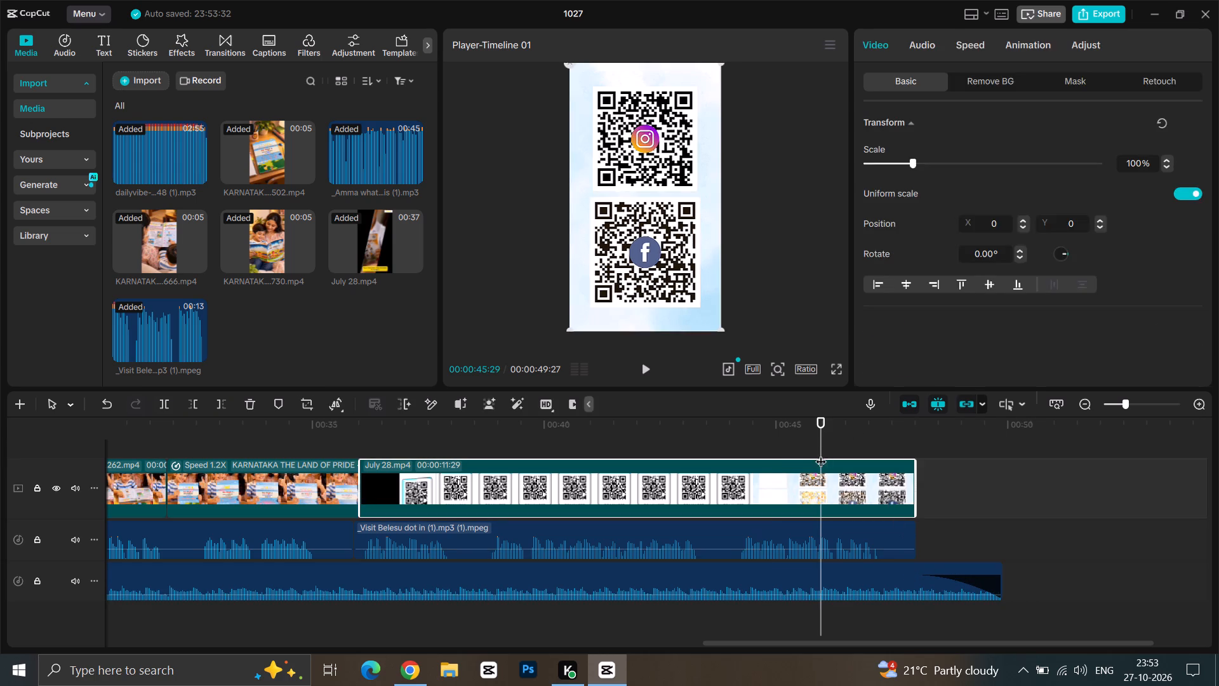
left_click(771, 454)
key("space")
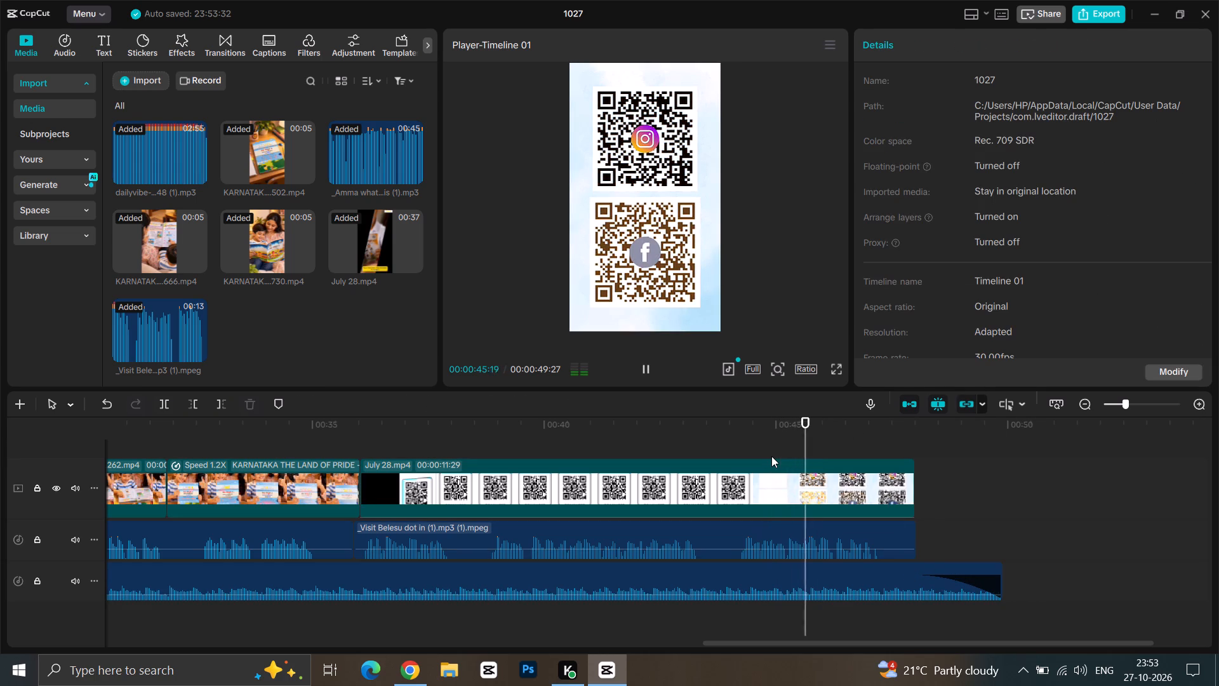
key("space")
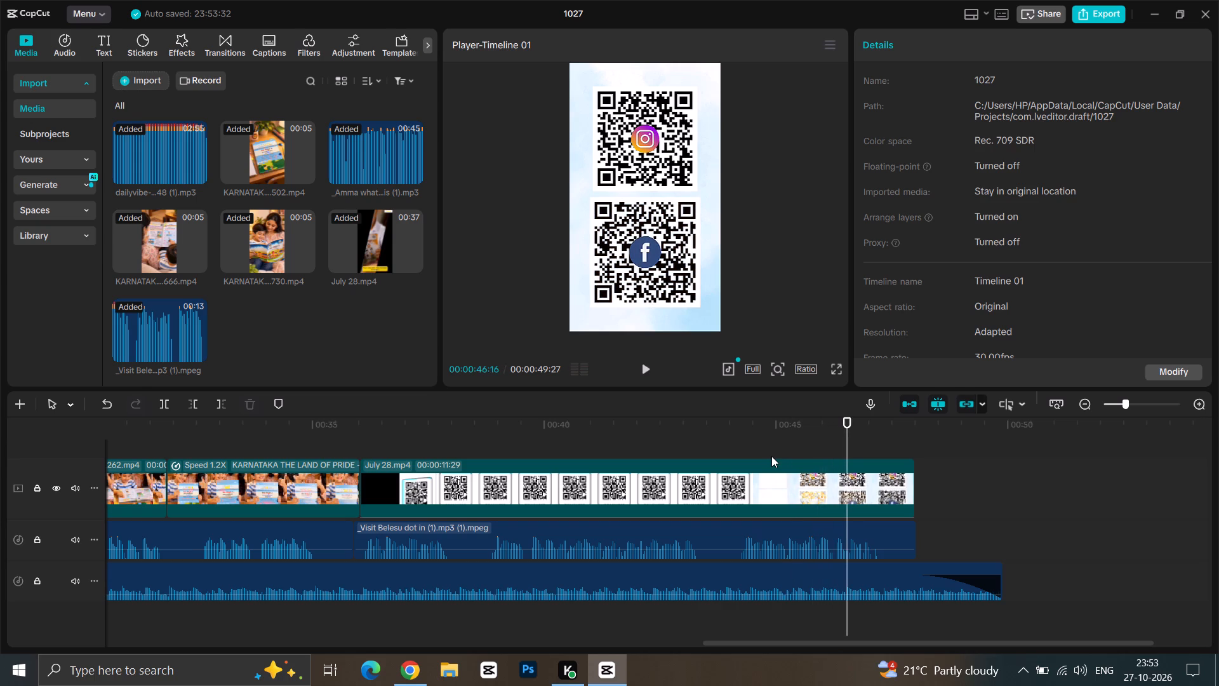
key("space")
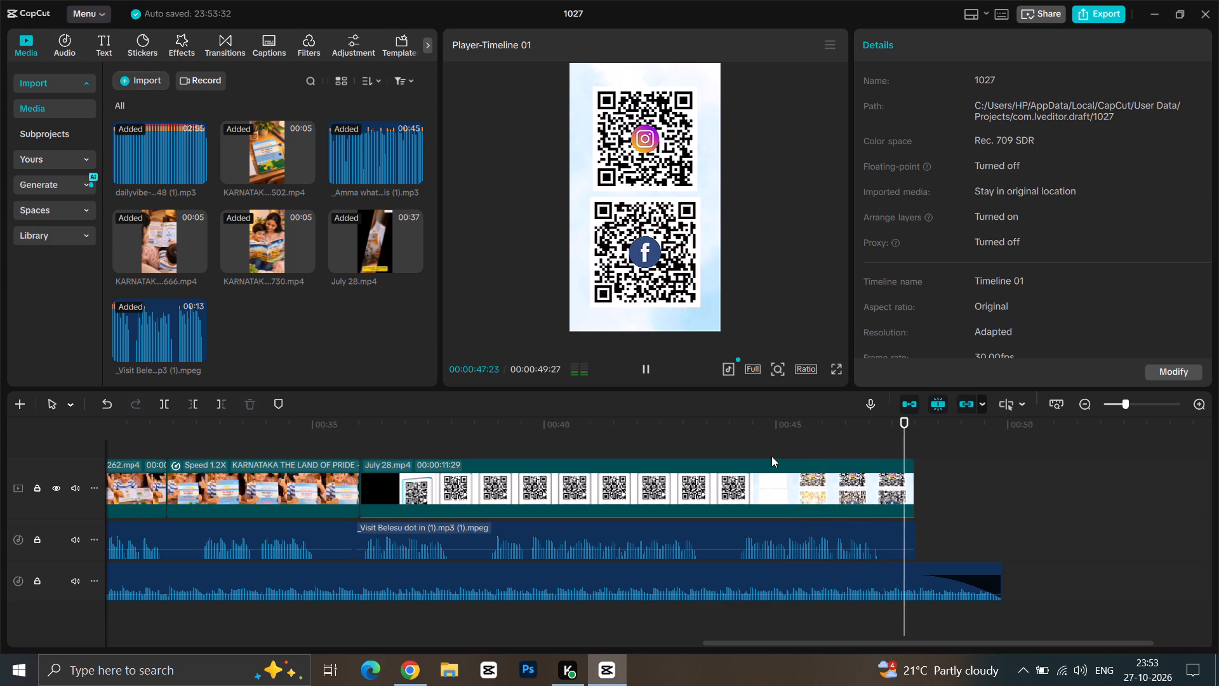
key("space")
Freeze the July 28 clip at 00:00:47:27 so the closing QR code frame is held after it.
left_click(898, 464)
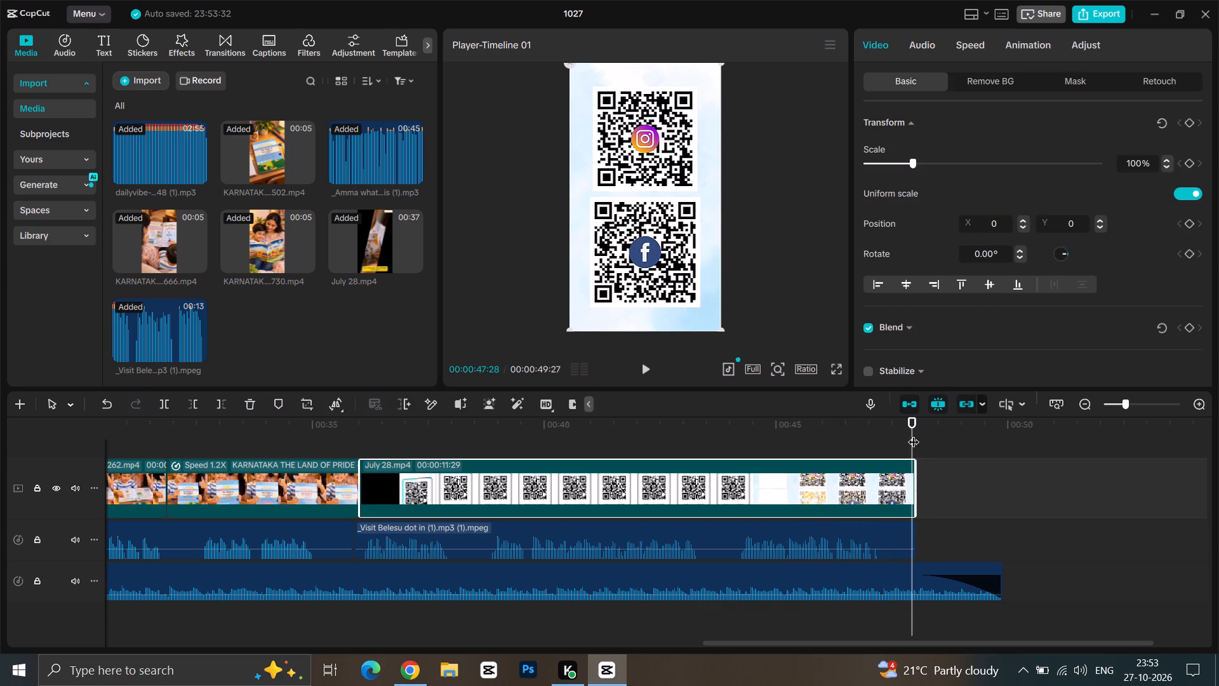
left_click_drag(915, 436, 921, 438)
left_click_drag(921, 438, 914, 439)
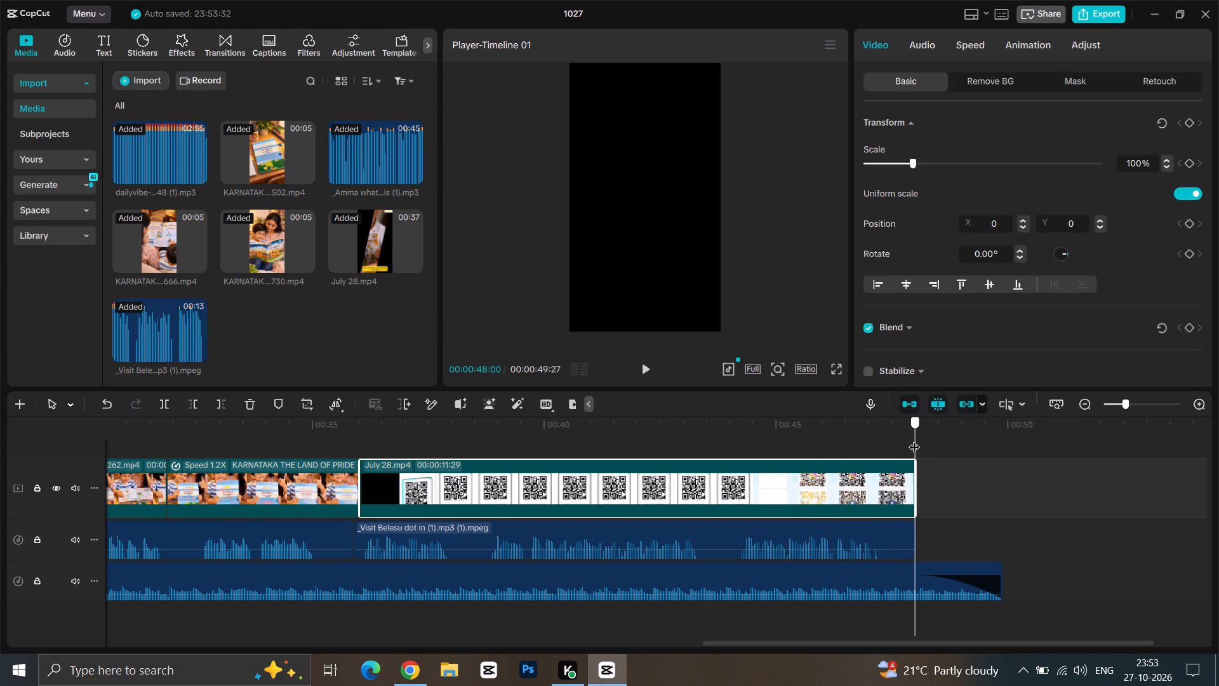
left_click_drag(914, 439, 910, 442)
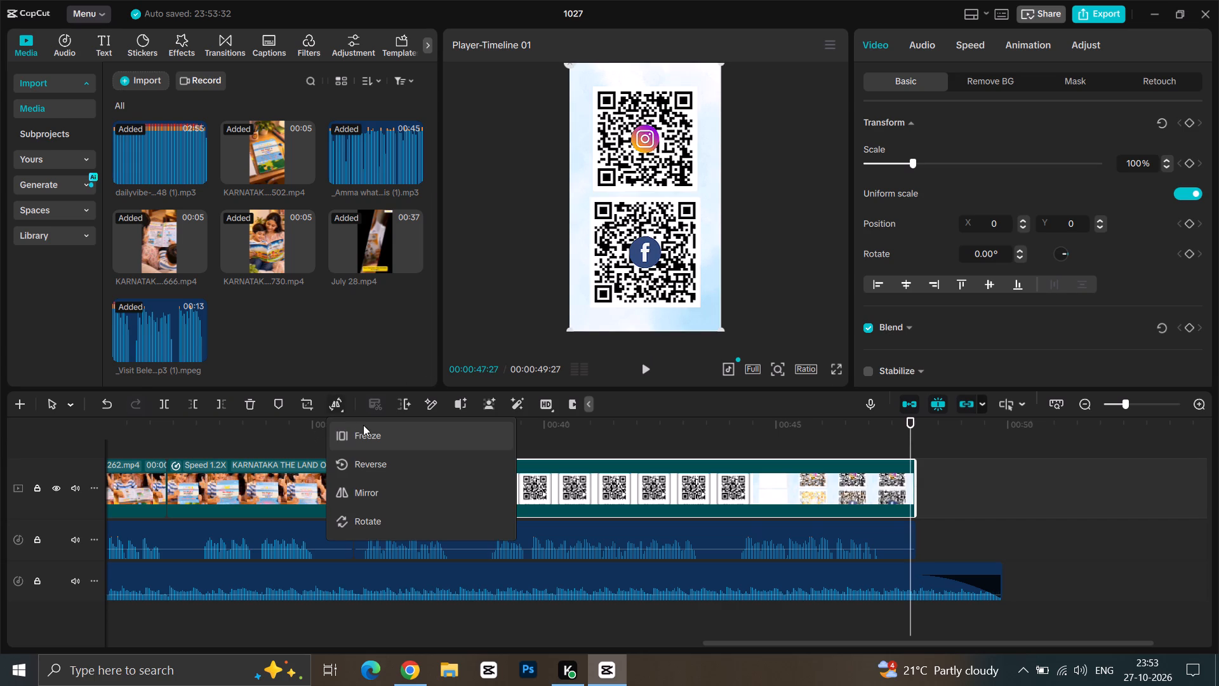
left_click(368, 434)
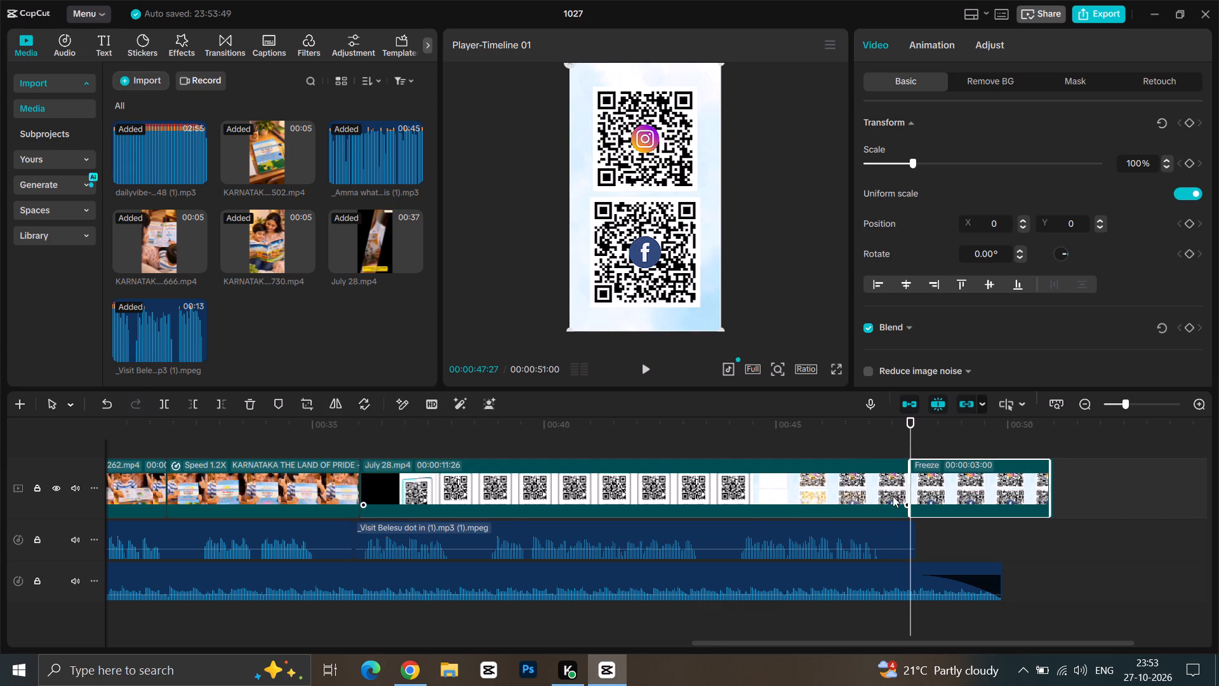
Play the ending from about 00:00:47 to check how long the frozen QR code frame holds against the music.
left_click(862, 448)
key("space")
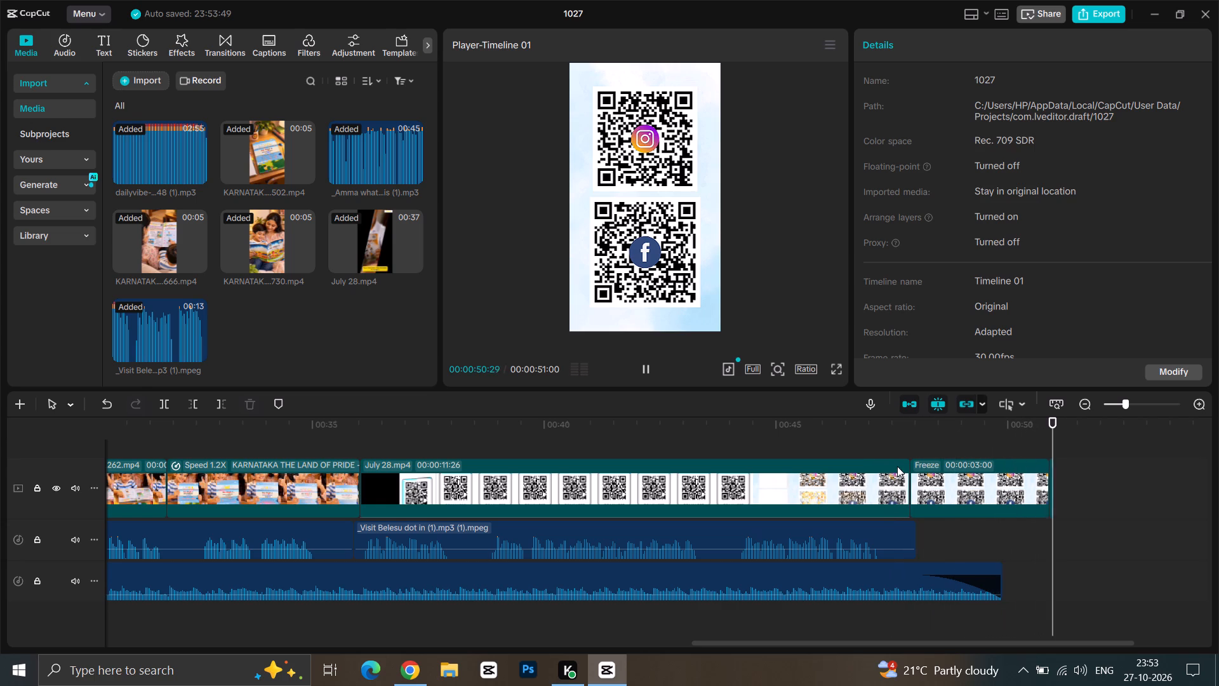
Trim the end of the frozen QR code clip to a duration of 00:00:02:00, near the end of the background music.
left_click(987, 490)
left_click_drag(1050, 485, 997, 497)
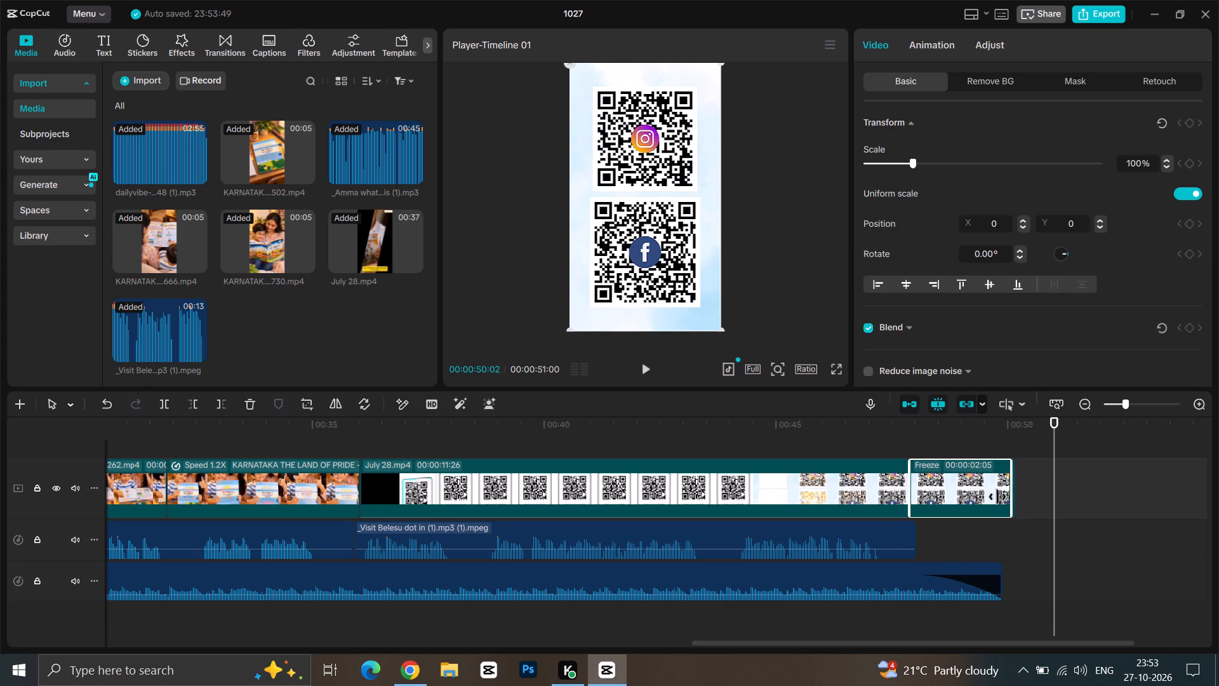
left_click_drag(997, 497, 996, 497)
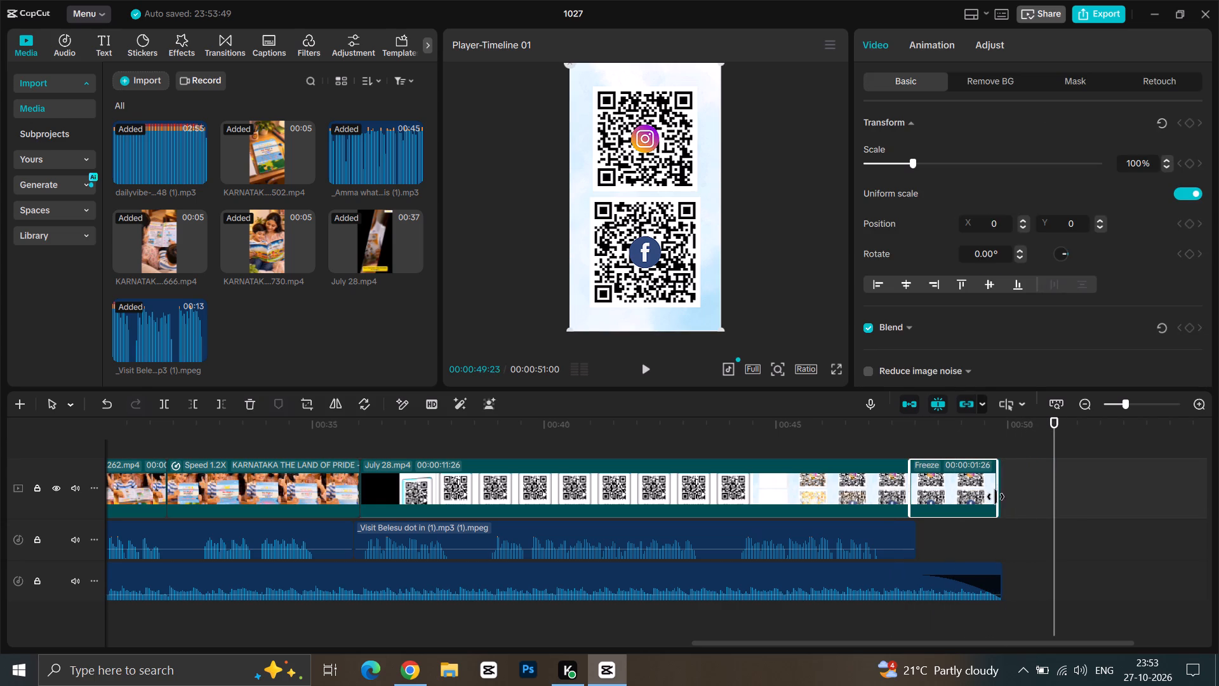
left_click_drag(996, 497, 997, 497)
Play the QR code ending from about 00:00:46 and again from about 00:00:41 to check the trimmed freeze frame with the audio.
left_click(849, 443)
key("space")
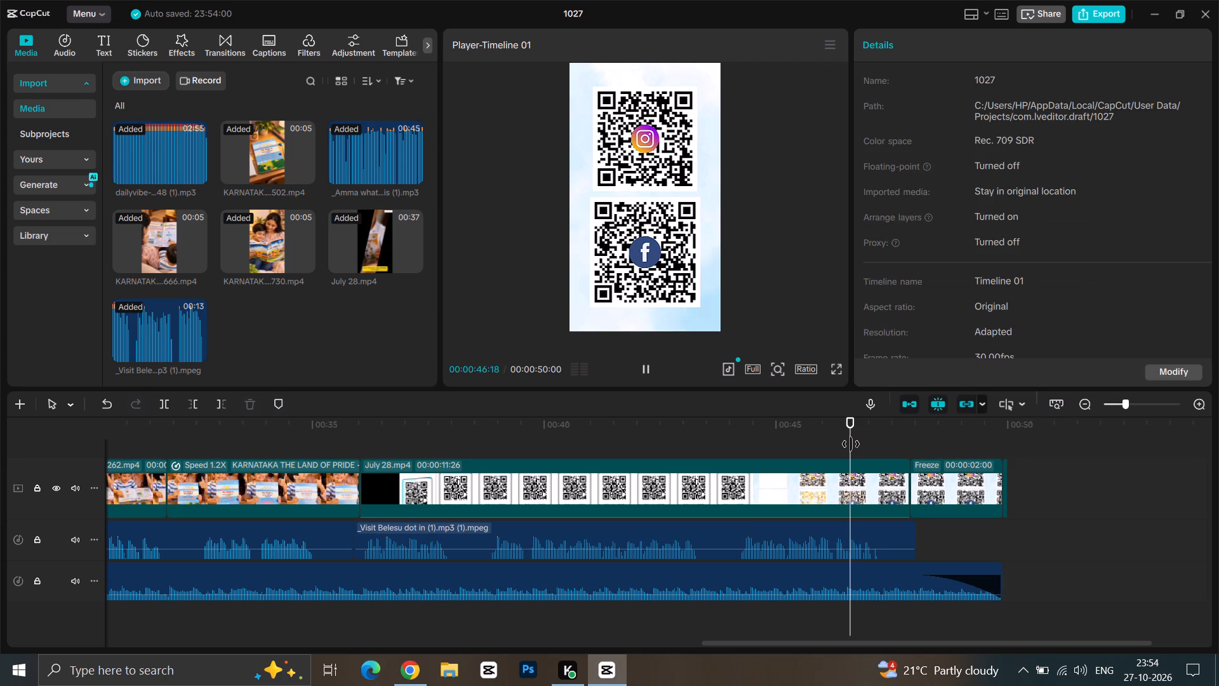
scroll(828, 466, "down", 3, "ctrl")
scroll(815, 517, "down", 3, "ctrl")
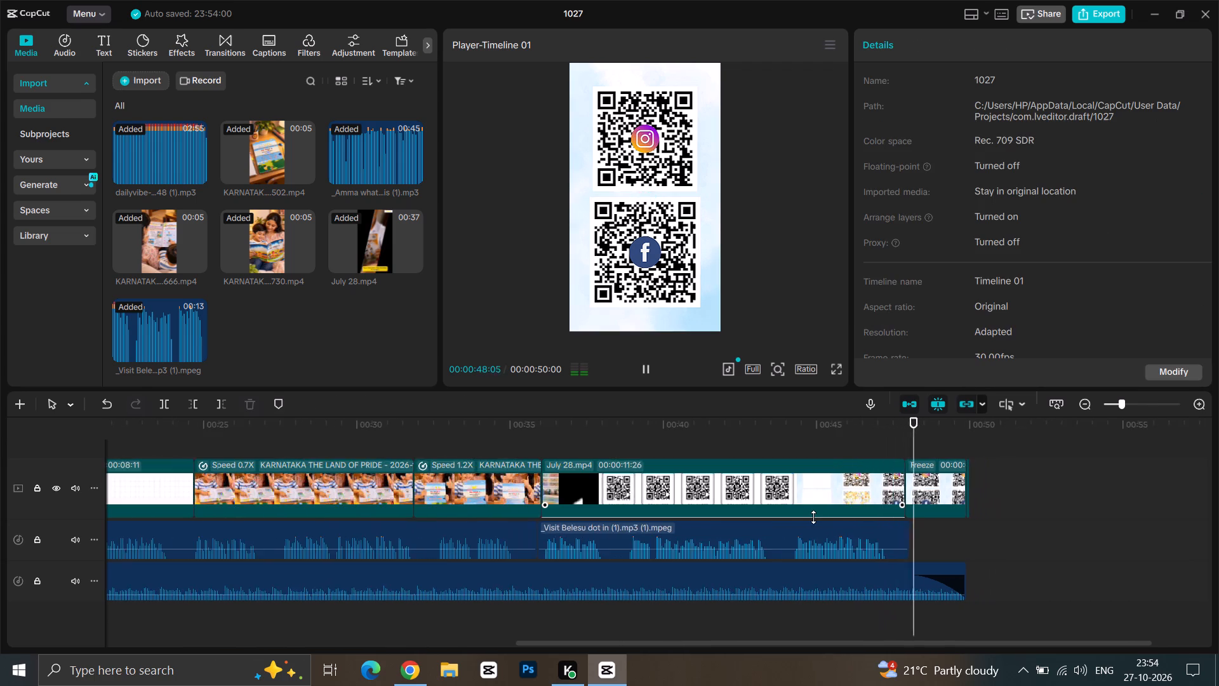
scroll(813, 517, "down", 2, "ctrl")
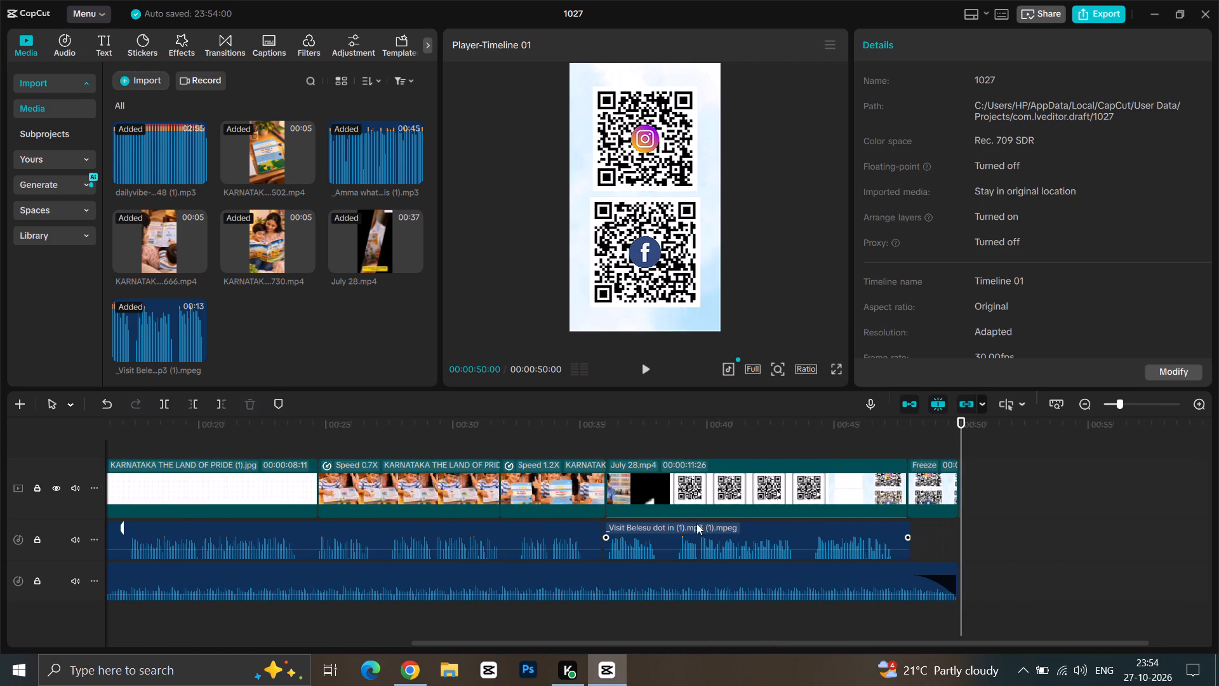
left_click(735, 436)
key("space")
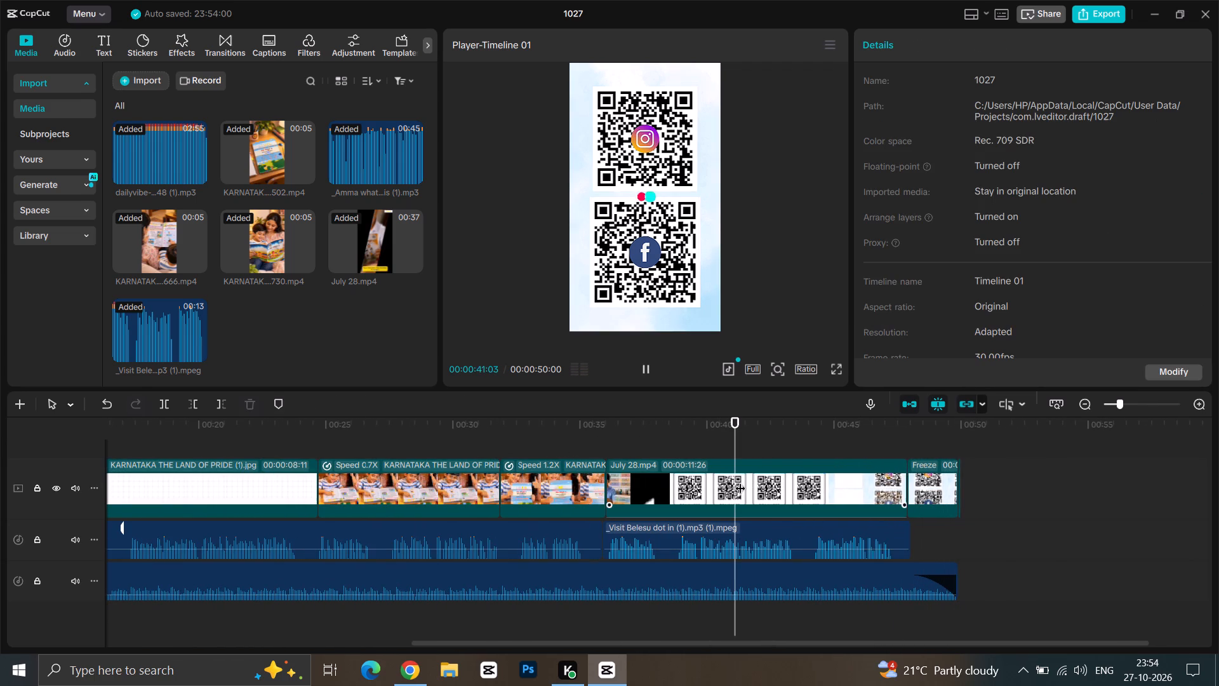
scroll(675, 517, "down", 2, "ctrl")
scroll(605, 540, "down", 5, "ctrl")
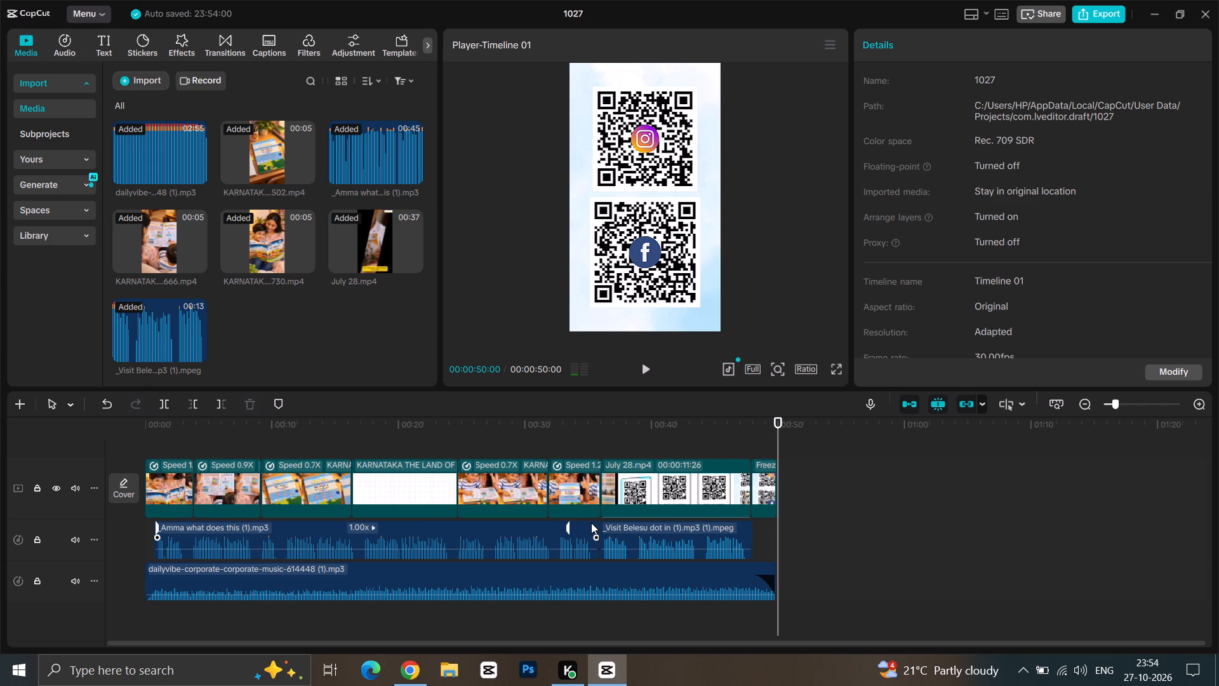
Lengthen the fade-out at the end of the background music to about 2.5 s.
left_click(752, 580)
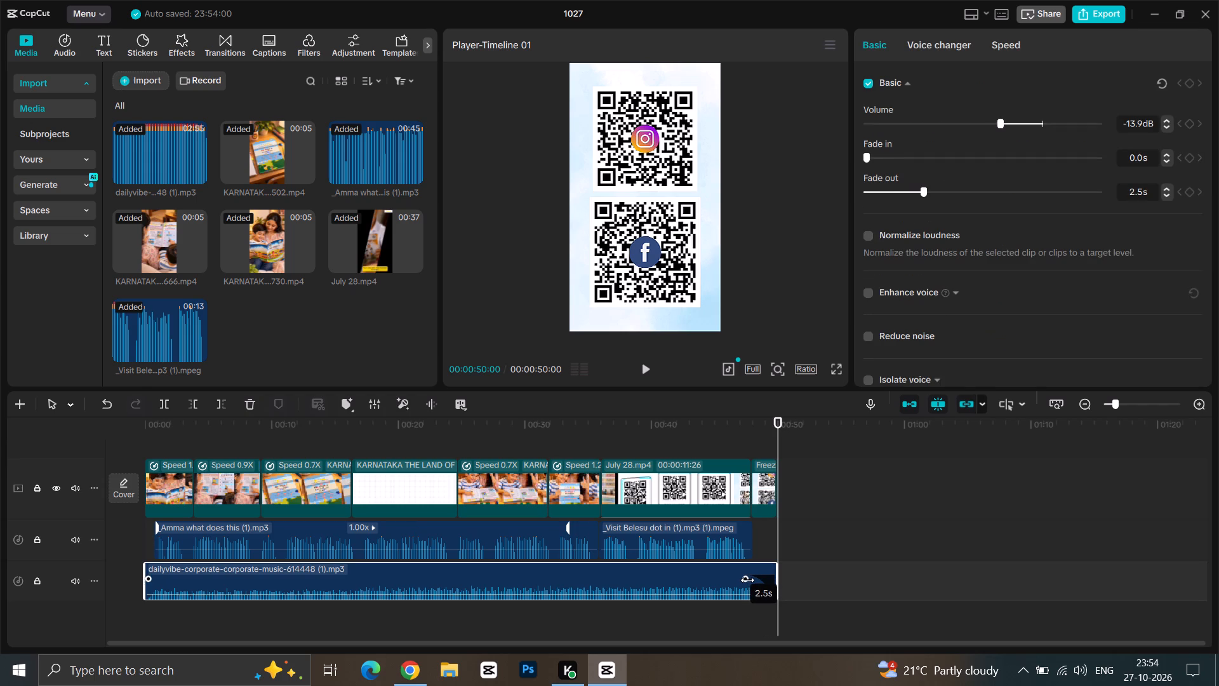
Play the last few seconds from about 00:00:46 to check the longer music fade-out.
left_click(735, 448)
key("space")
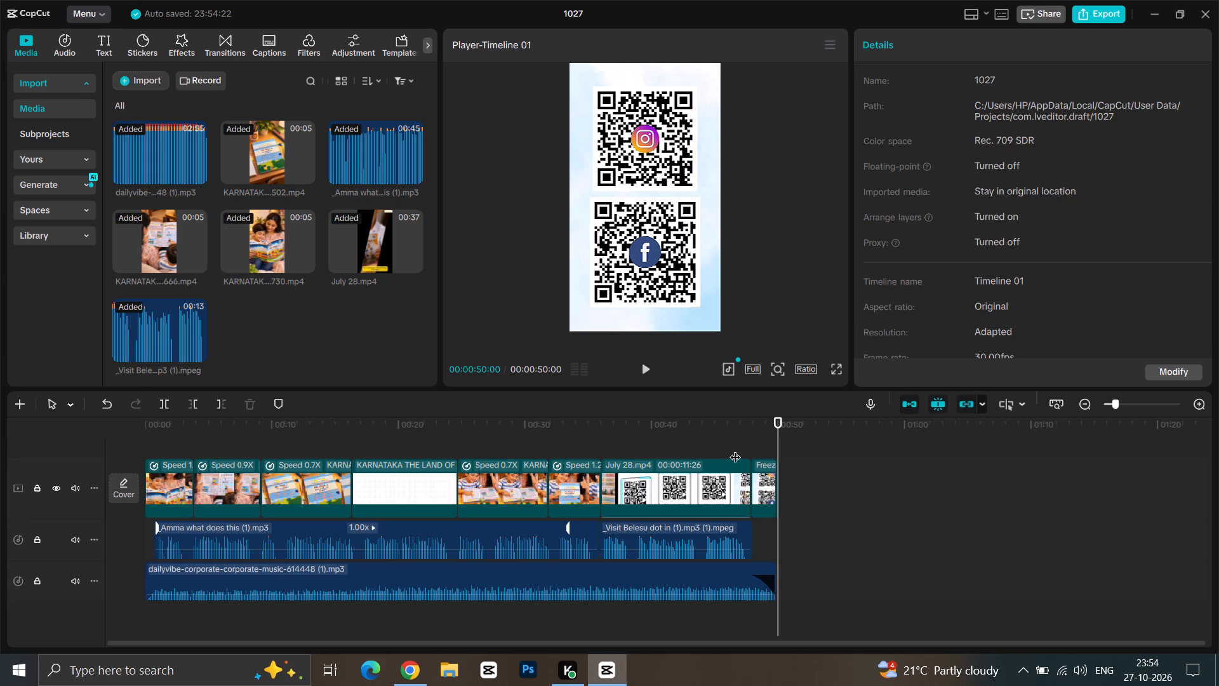
Play the whole video from the beginning to review the clips, voice-over and background music together.
left_click(189, 426)
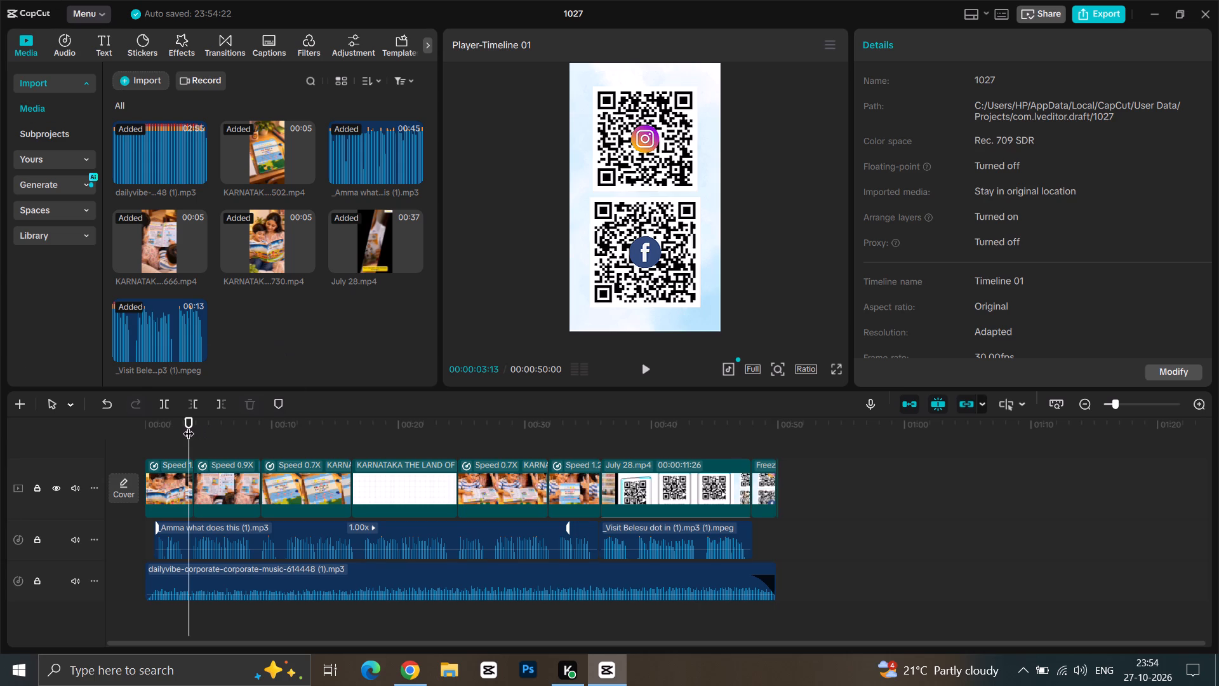
left_click_drag(189, 426, 74, 427)
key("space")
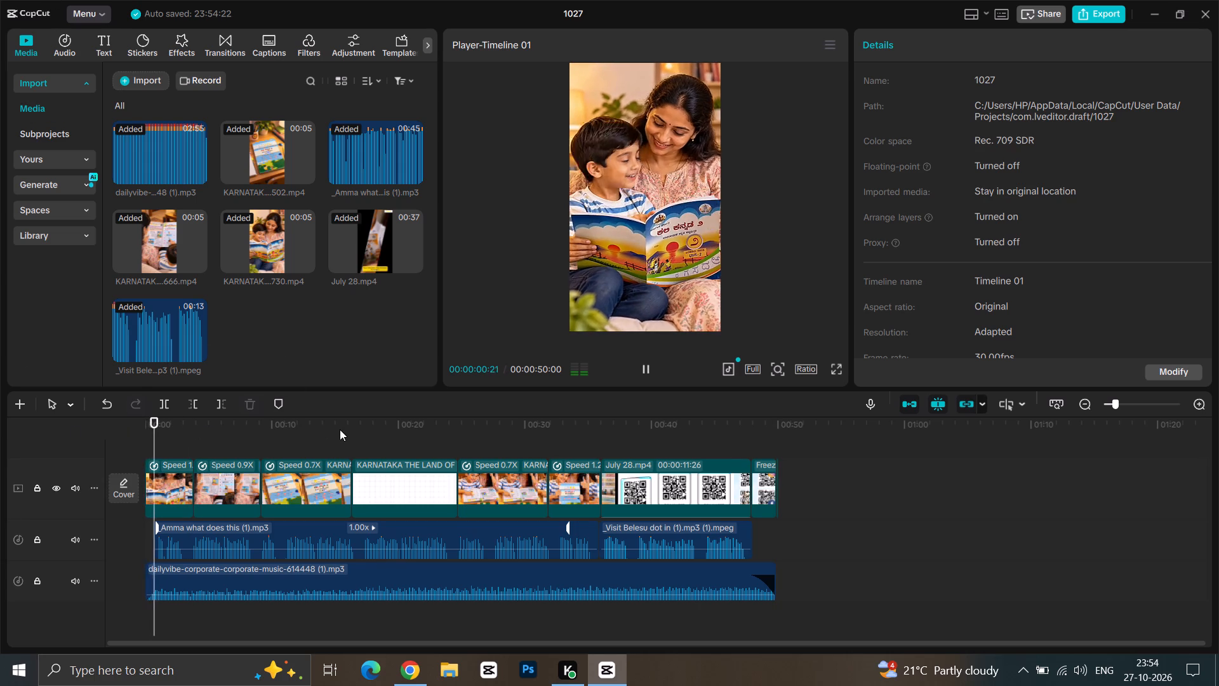
scroll(340, 429, "up", 3)
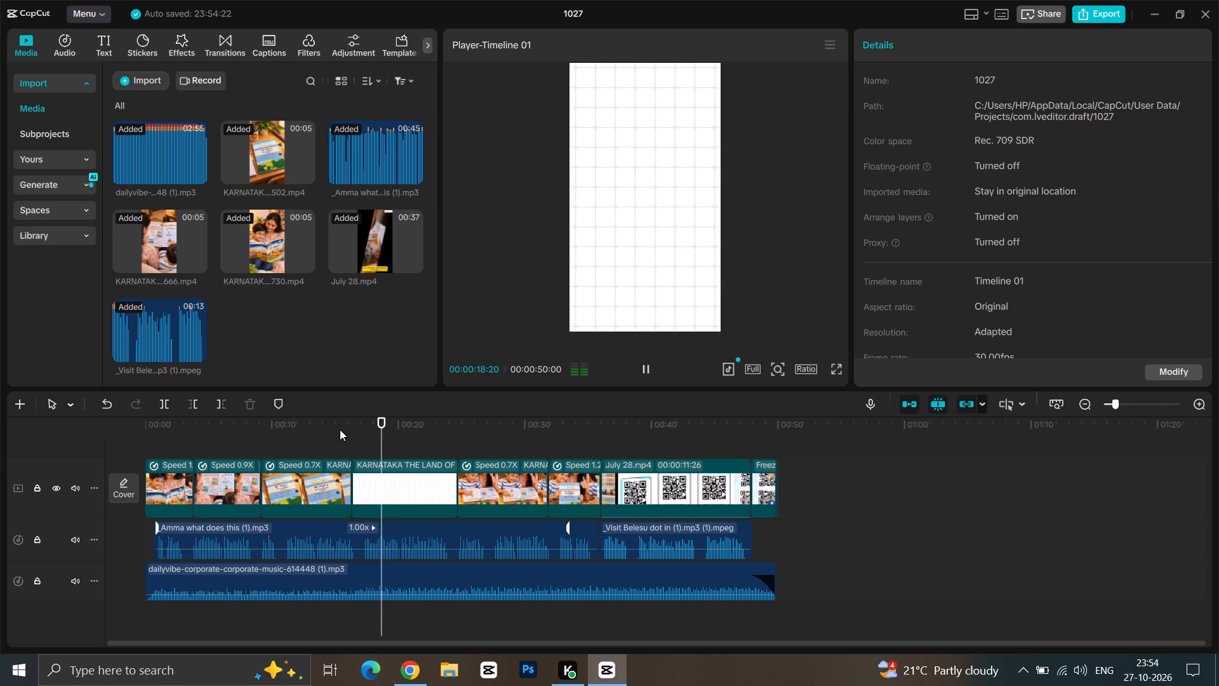
scroll(480, 528, "up", 2)
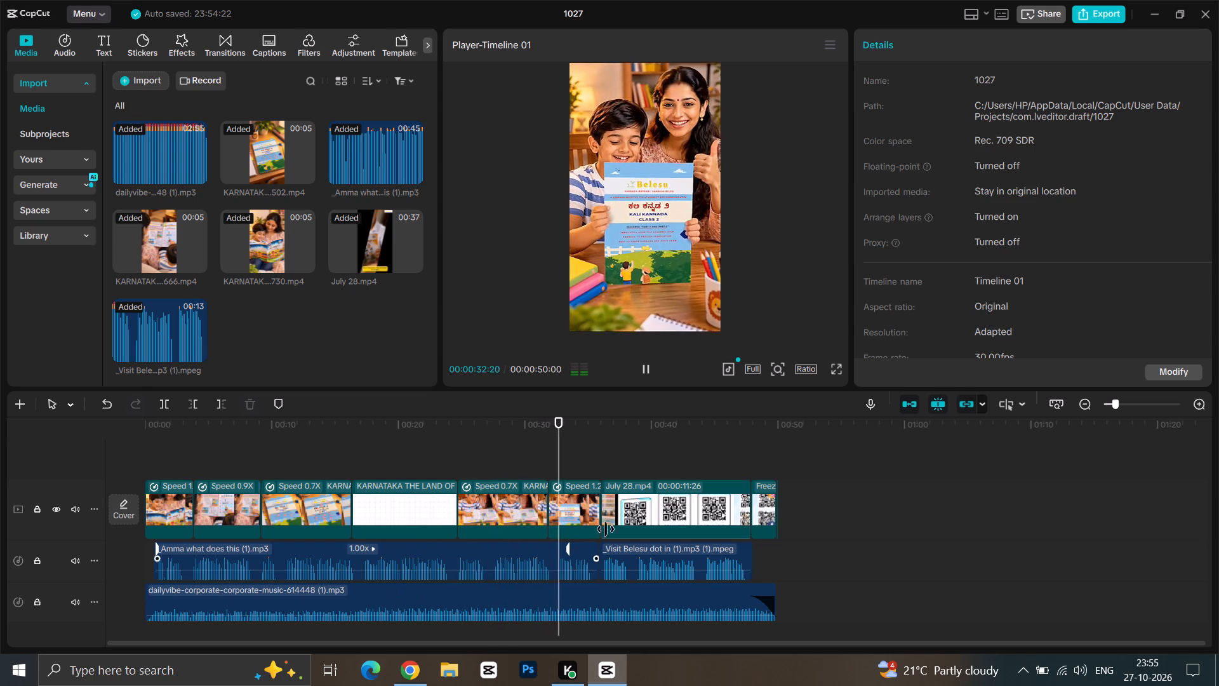
Remove the speed point near the end of the Amma what does this (1) voiceover, and undo the shortening of its end.
left_click(566, 547)
left_click(551, 576)
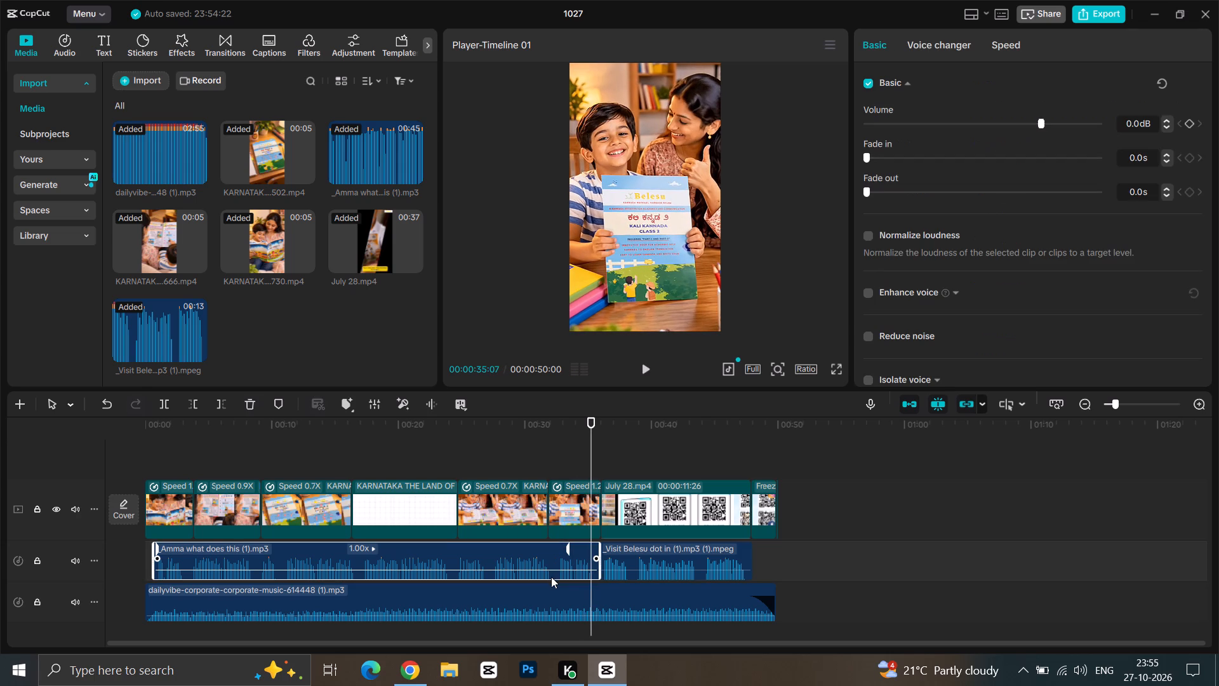
left_click(570, 549)
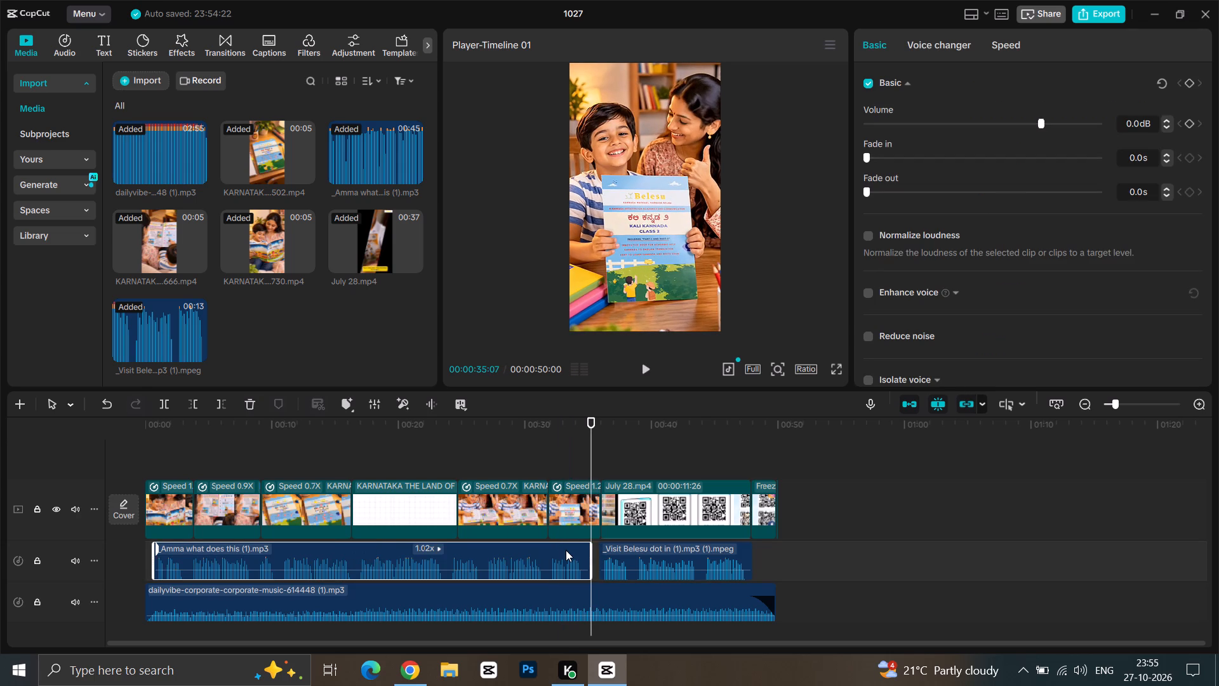
key("ctrl+z")
Play the opening and the transition into the QR code section to check the voiceover timing.
left_click(259, 445)
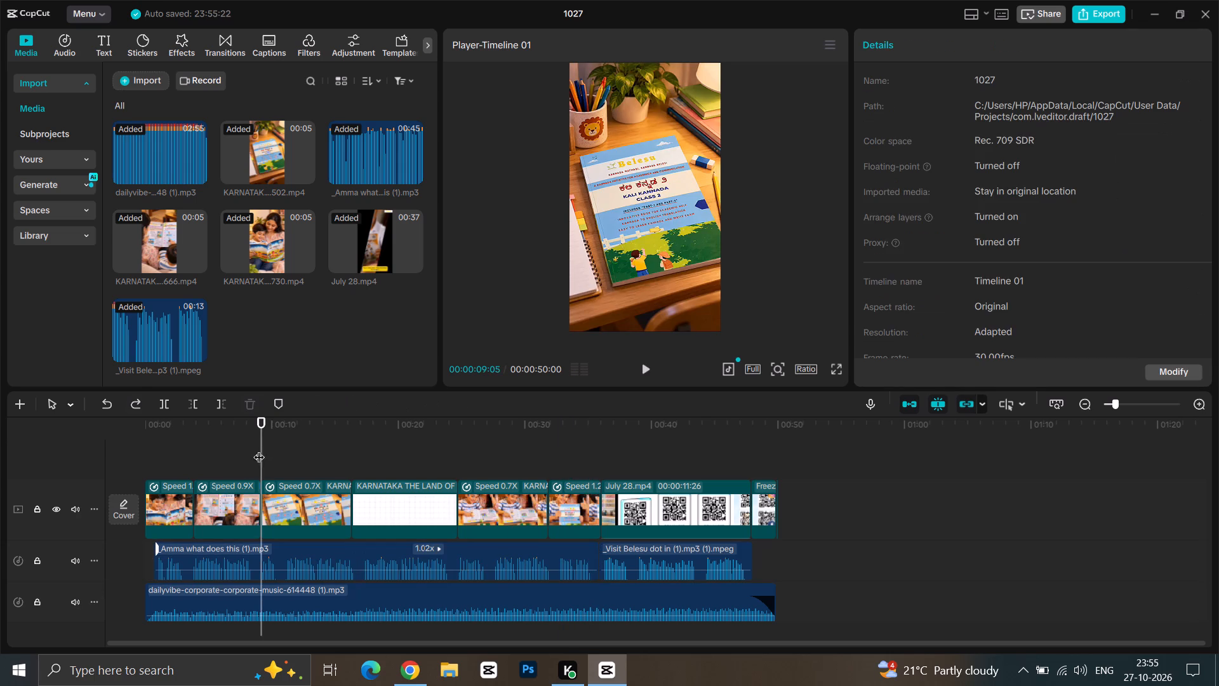
left_click(147, 477)
key("space")
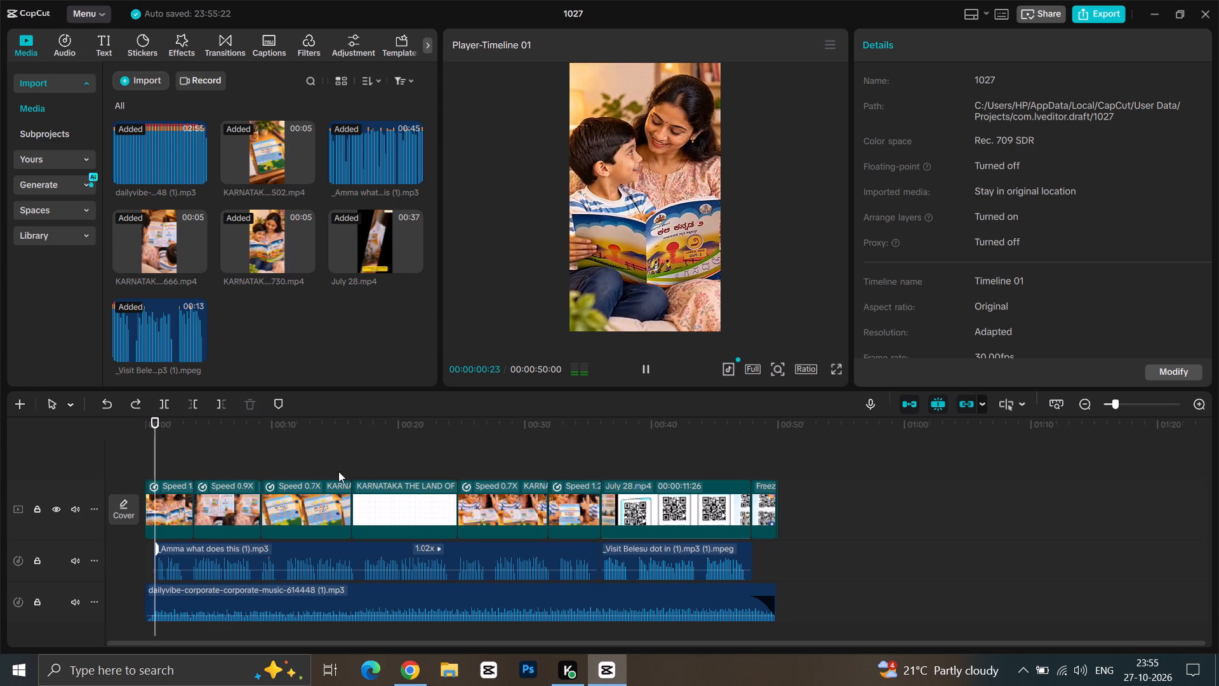
left_click(594, 447)
key("space")
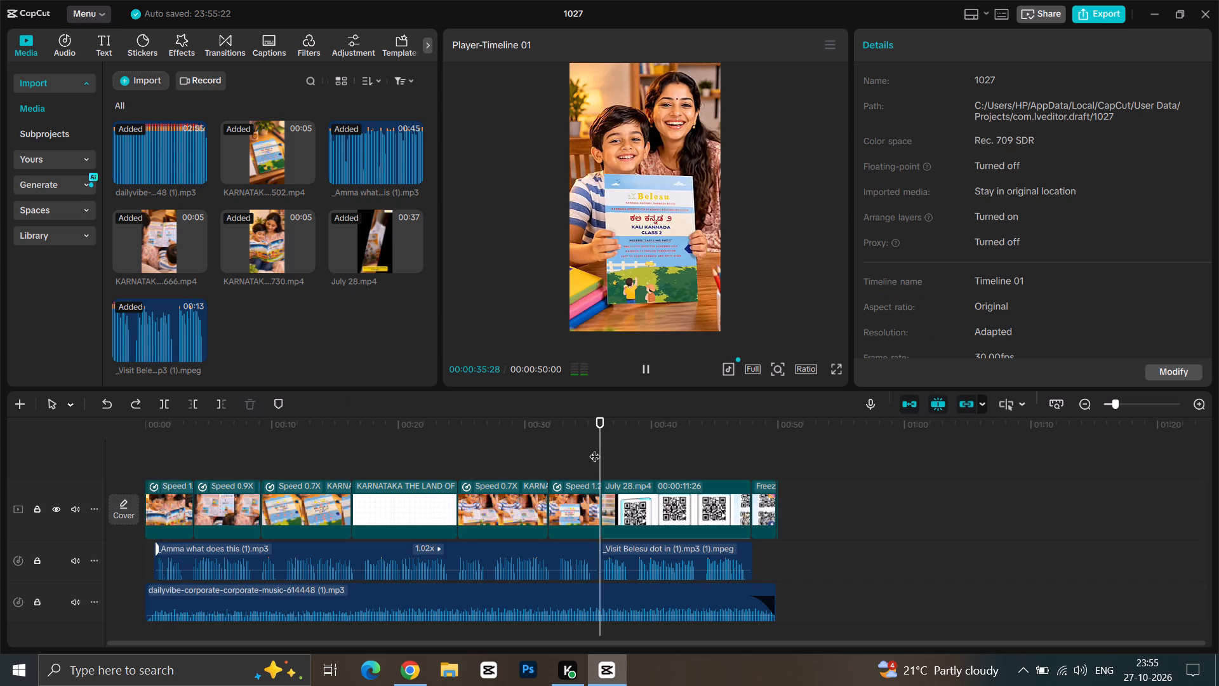
key("space")
key("space")
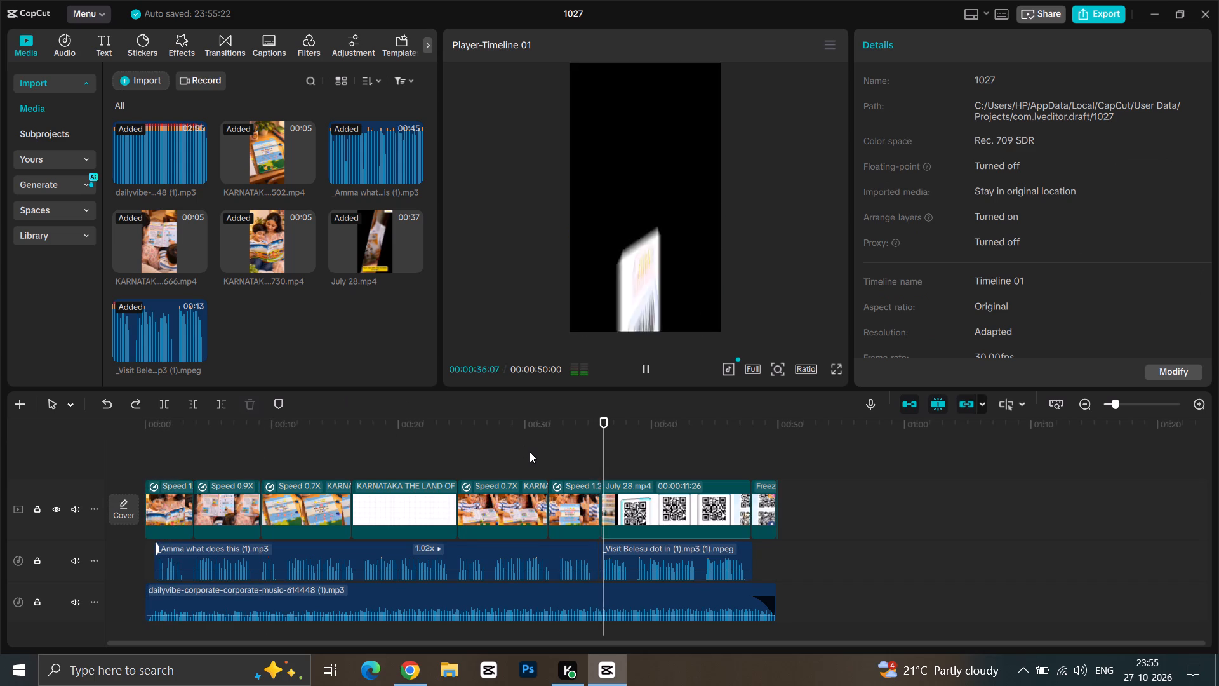
key("space")
Import the five page images Class1-1, Class1-2, Class2-2, Class2-3 and Class2-4 from the Digital Marketing folder.
left_click(144, 86)
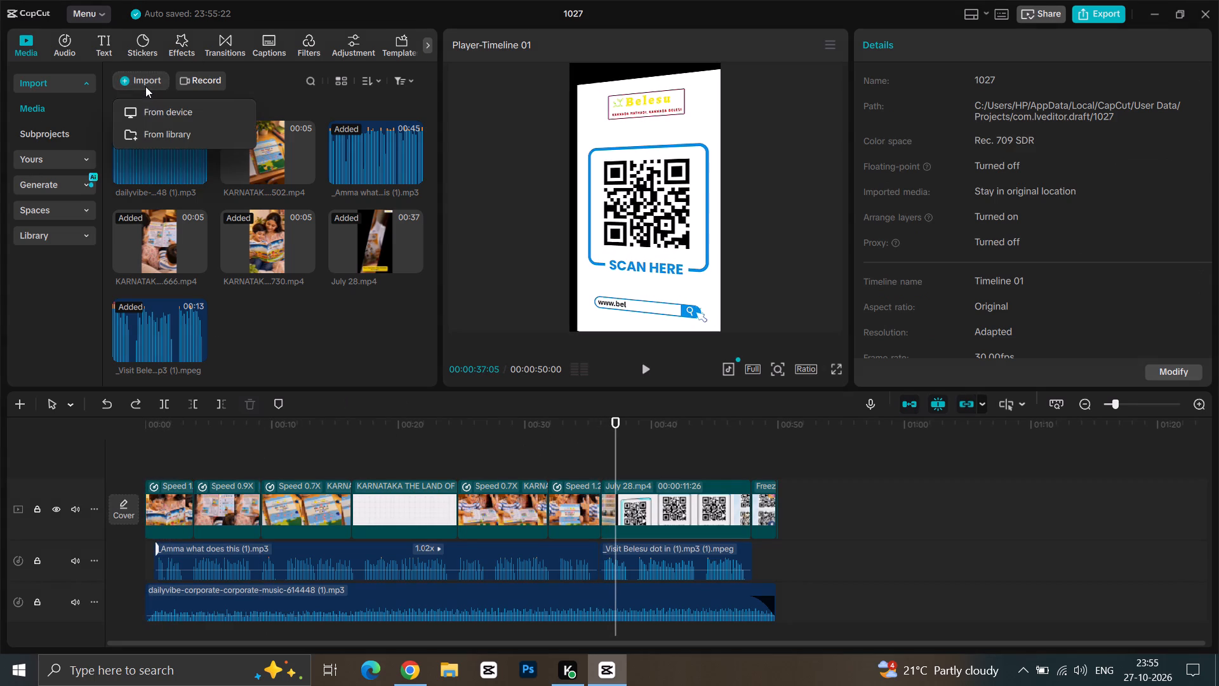
left_click(161, 112)
scroll(688, 410, "down", 3)
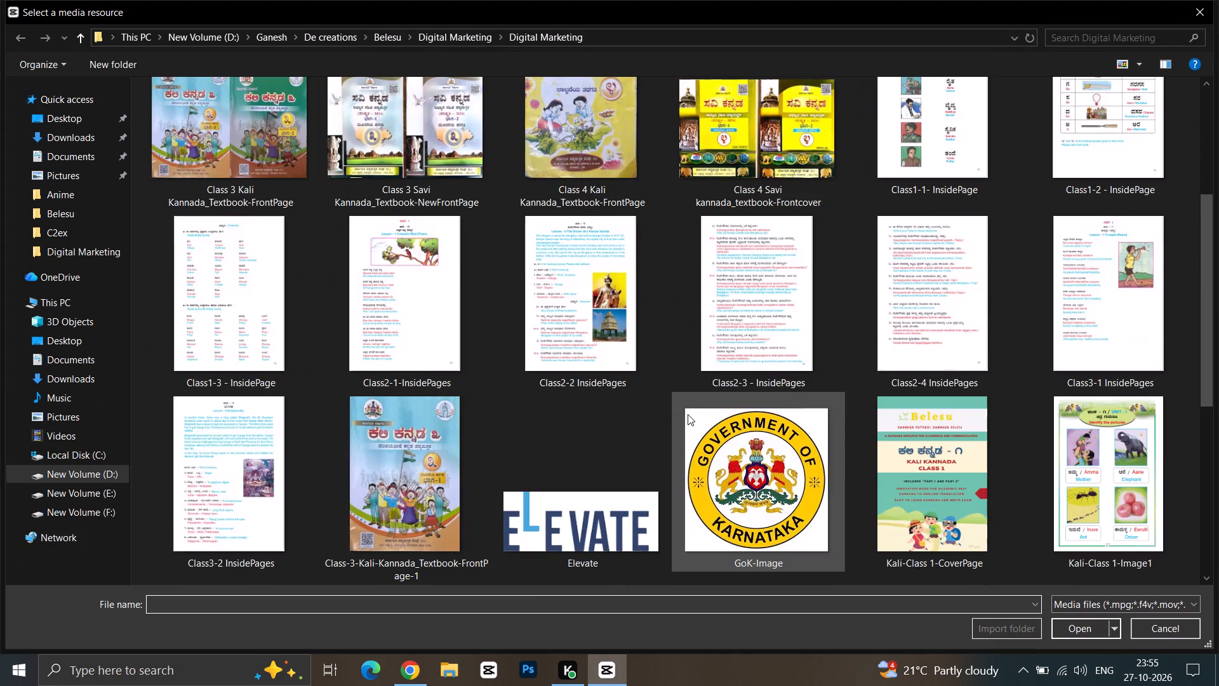
scroll(689, 414, "up", 1)
left_click(935, 140)
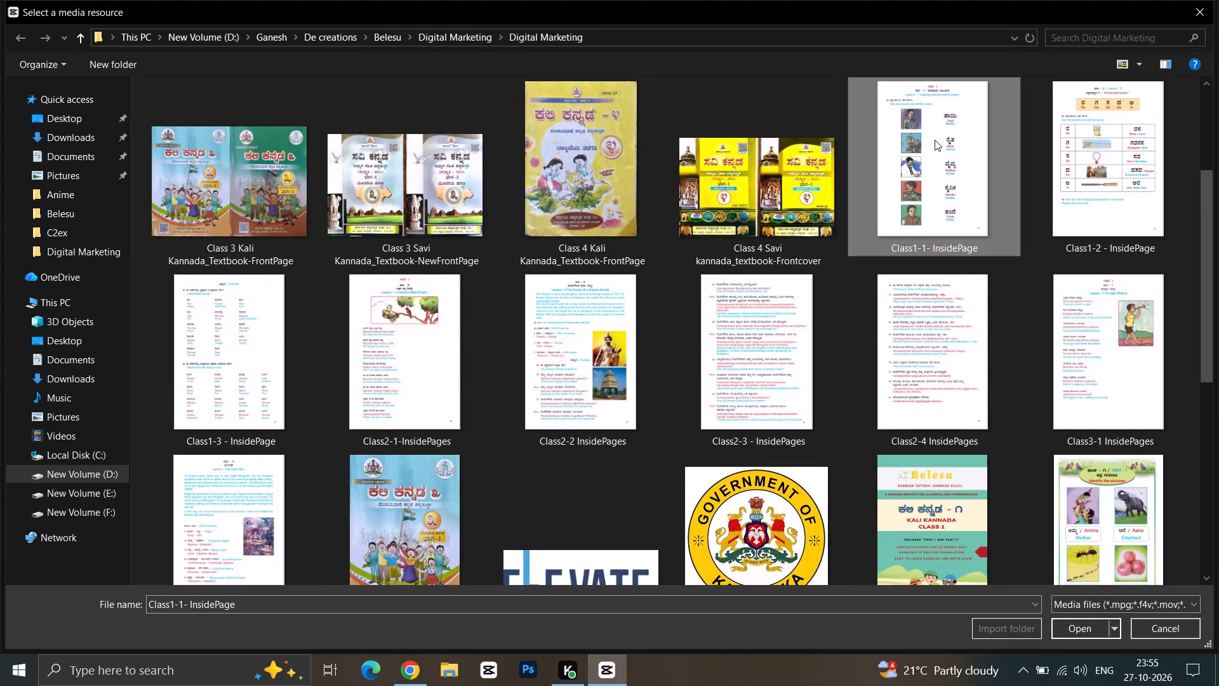
left_click(1105, 179, "ctrl")
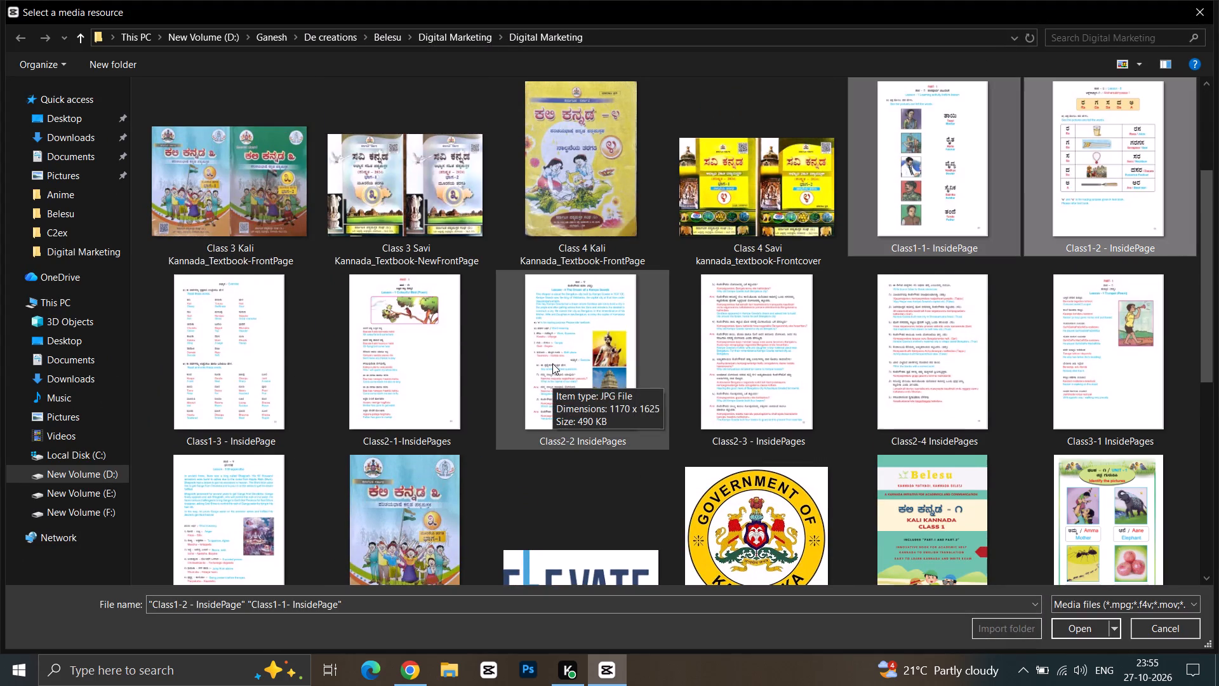
left_click(552, 363, "ctrl")
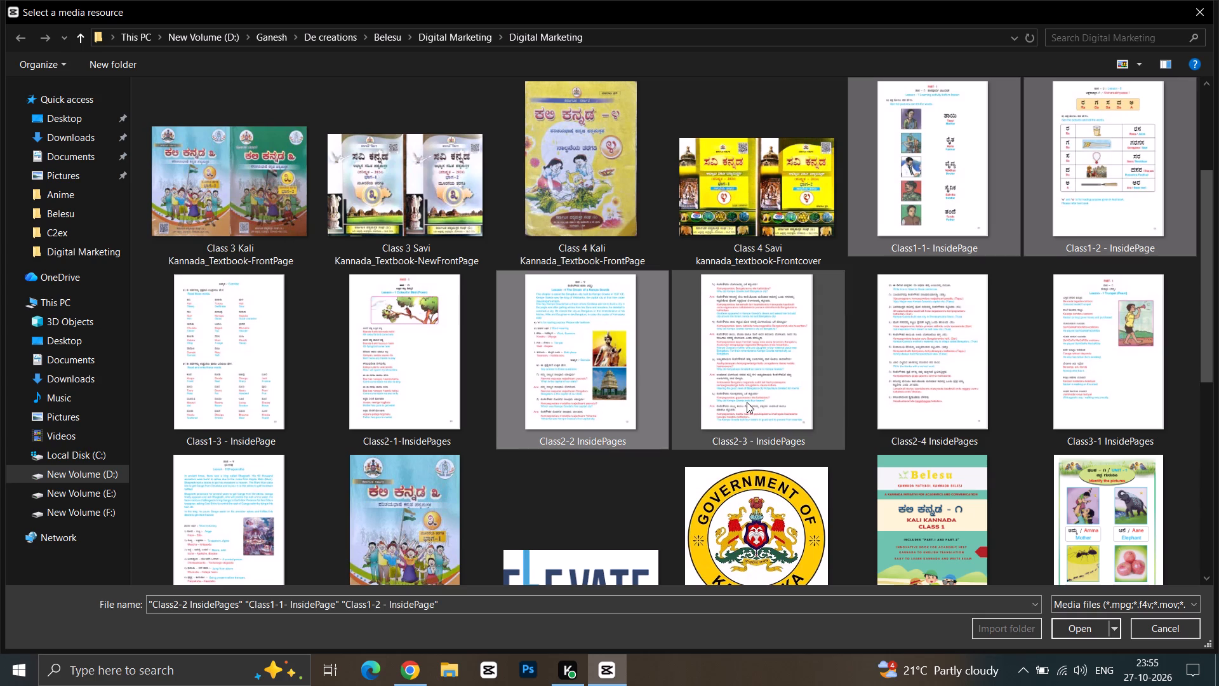
left_click(747, 402, "ctrl")
left_click(900, 405, "ctrl")
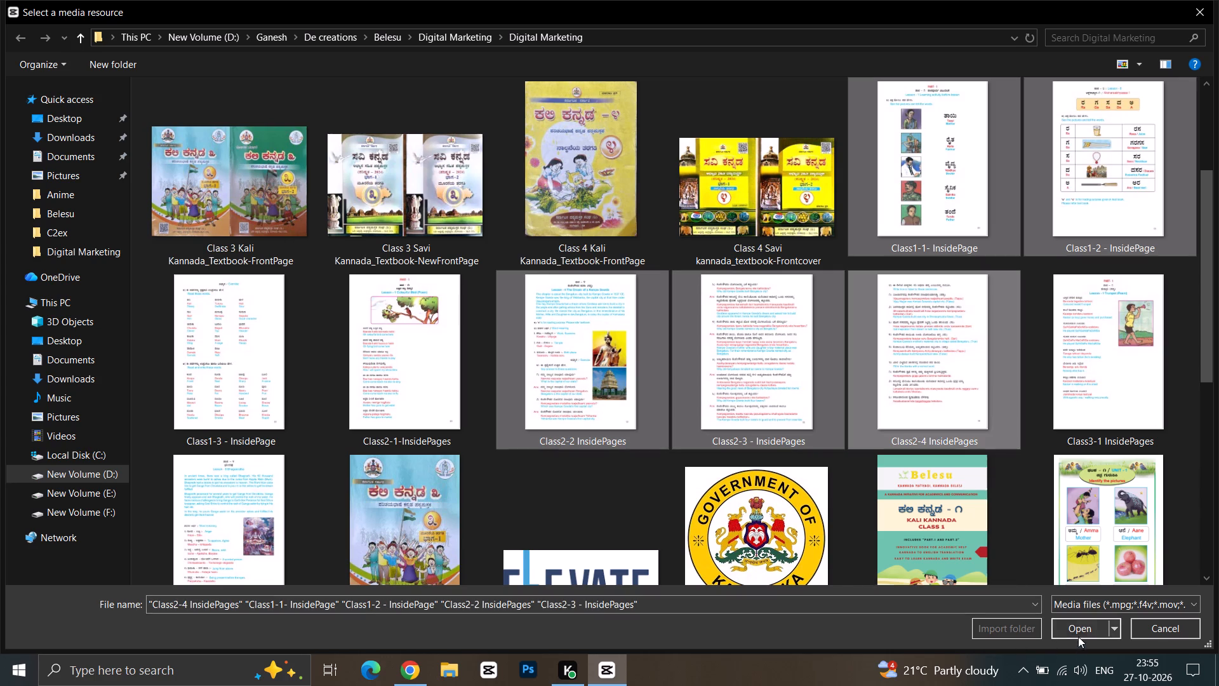
left_click(1076, 626)
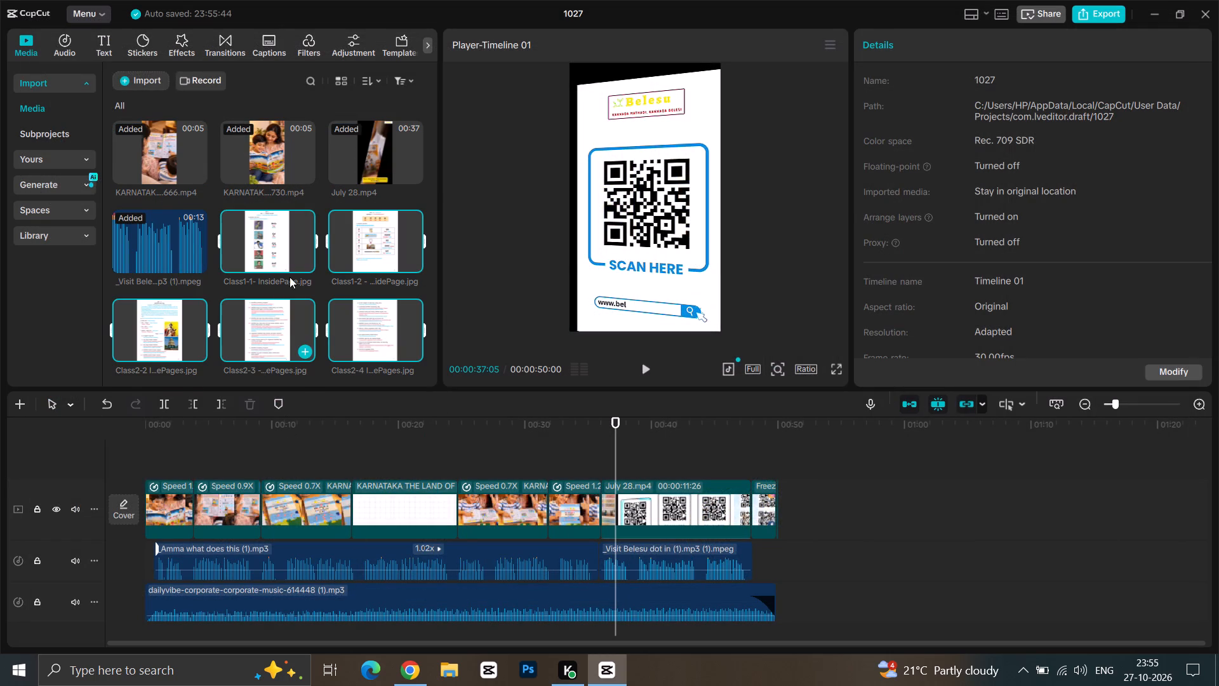
Find where the white grid clip starts, place the Class1-1 page above it from 00:00:16:10, and shorten it to about 1.4 seconds.
left_click(355, 455)
left_click(355, 456)
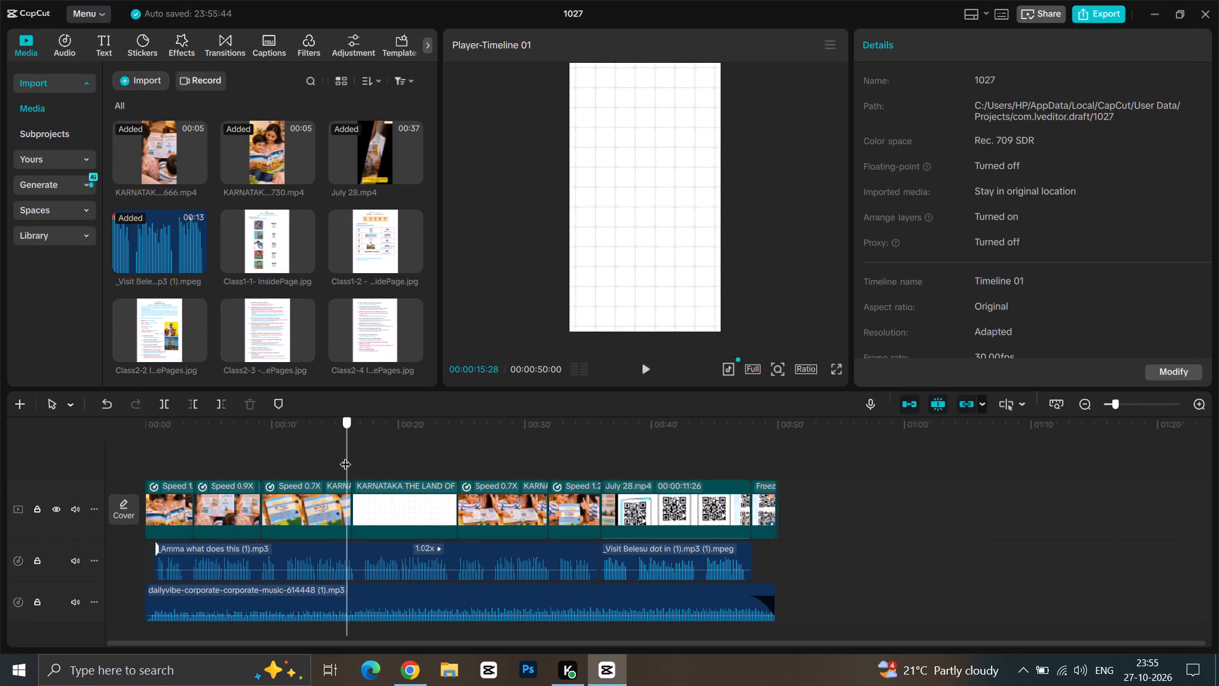
key("space")
key("space")
left_click(341, 451)
key("space")
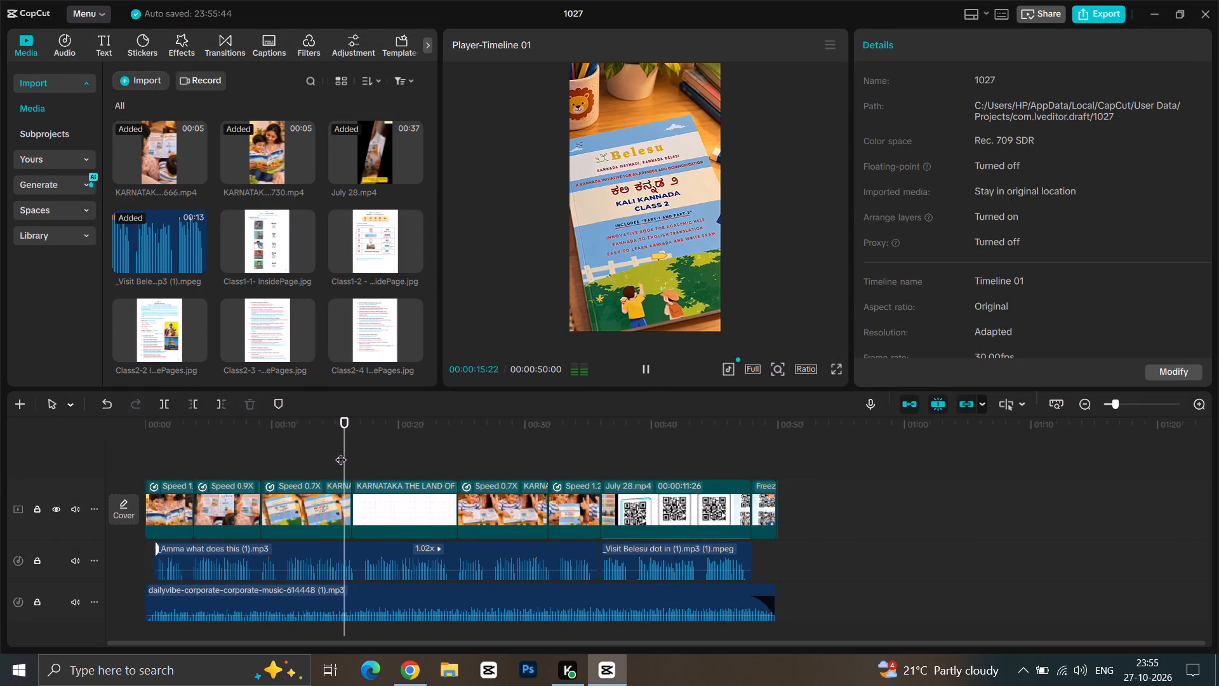
key("space")
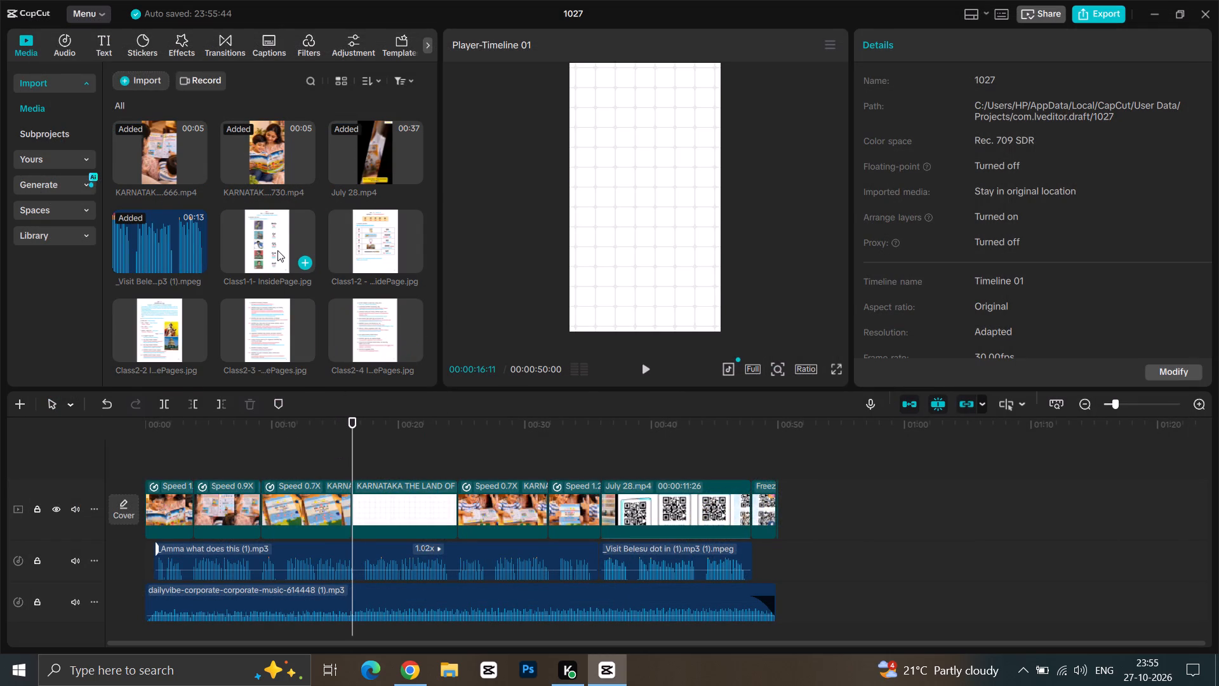
left_click(350, 461)
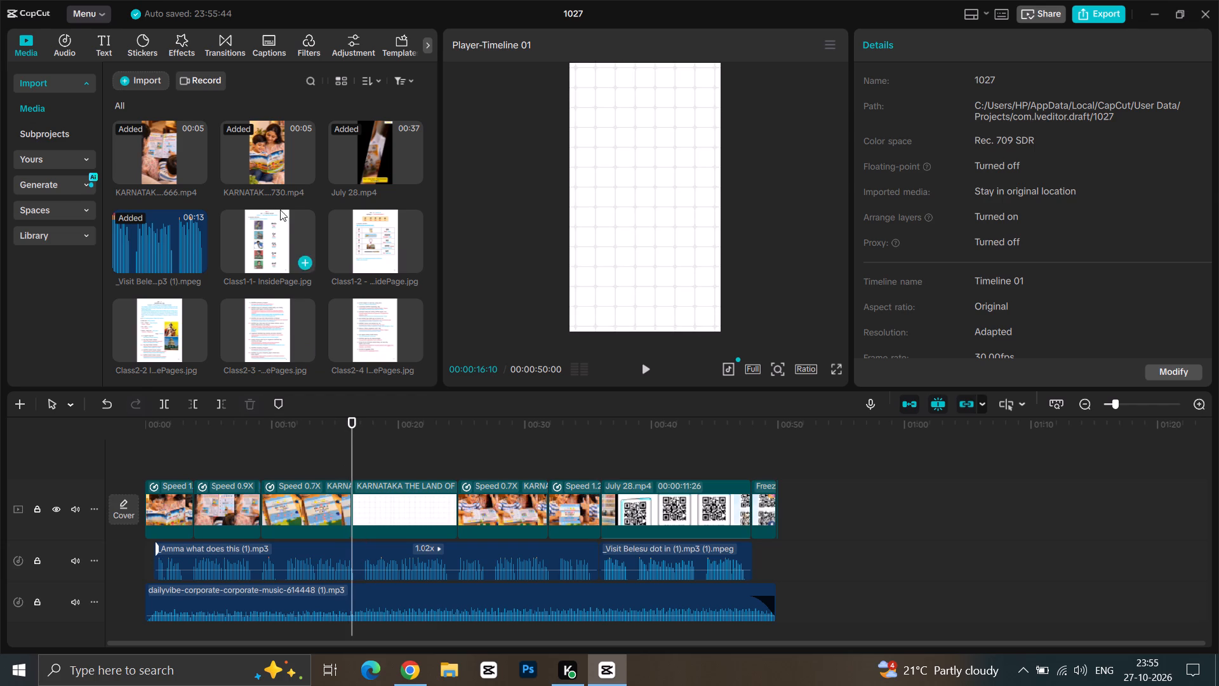
left_click_drag(271, 246, 354, 462)
left_click_drag(414, 494, 369, 493)
Scale the Class1-1 page down to 92%, keeping it centred over the grid background.
left_click_drag(719, 88, 721, 67)
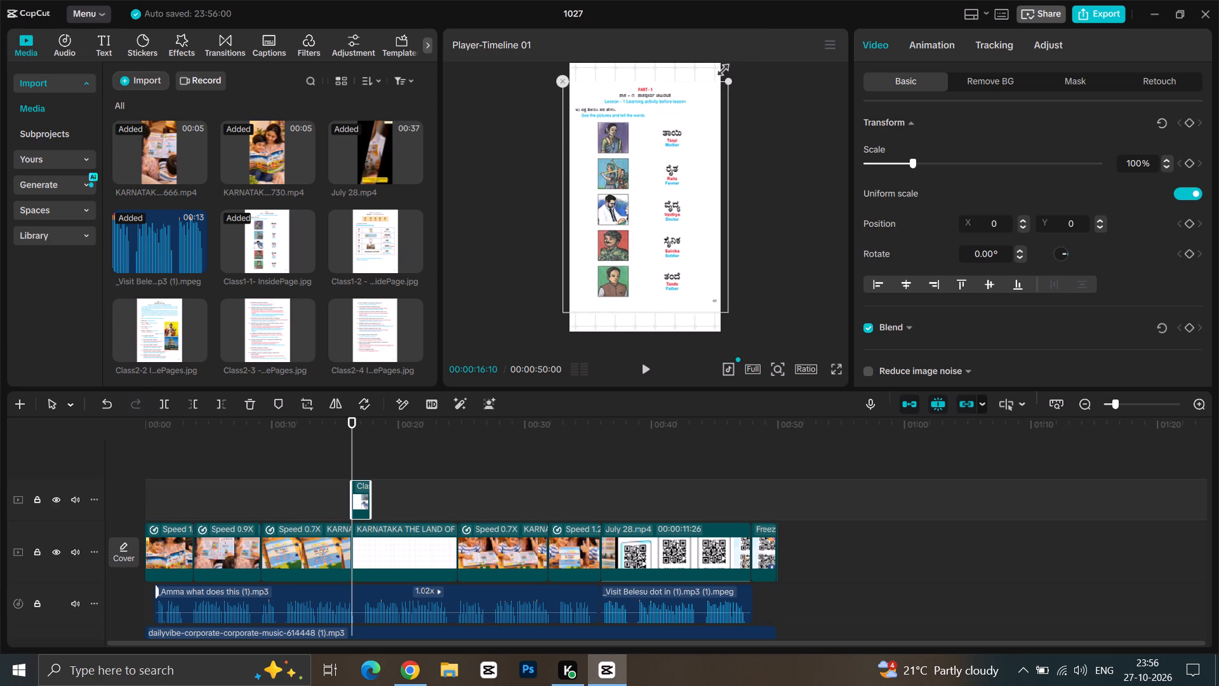
left_click_drag(721, 67, 695, 86)
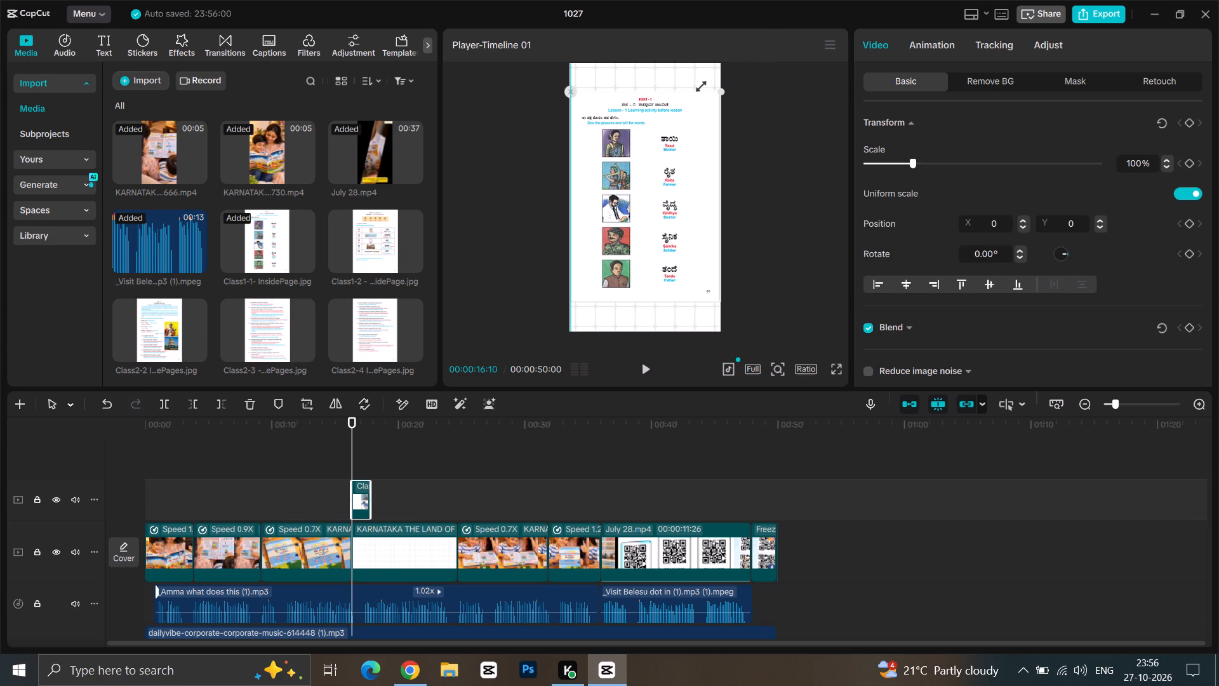
left_click_drag(695, 86, 687, 99)
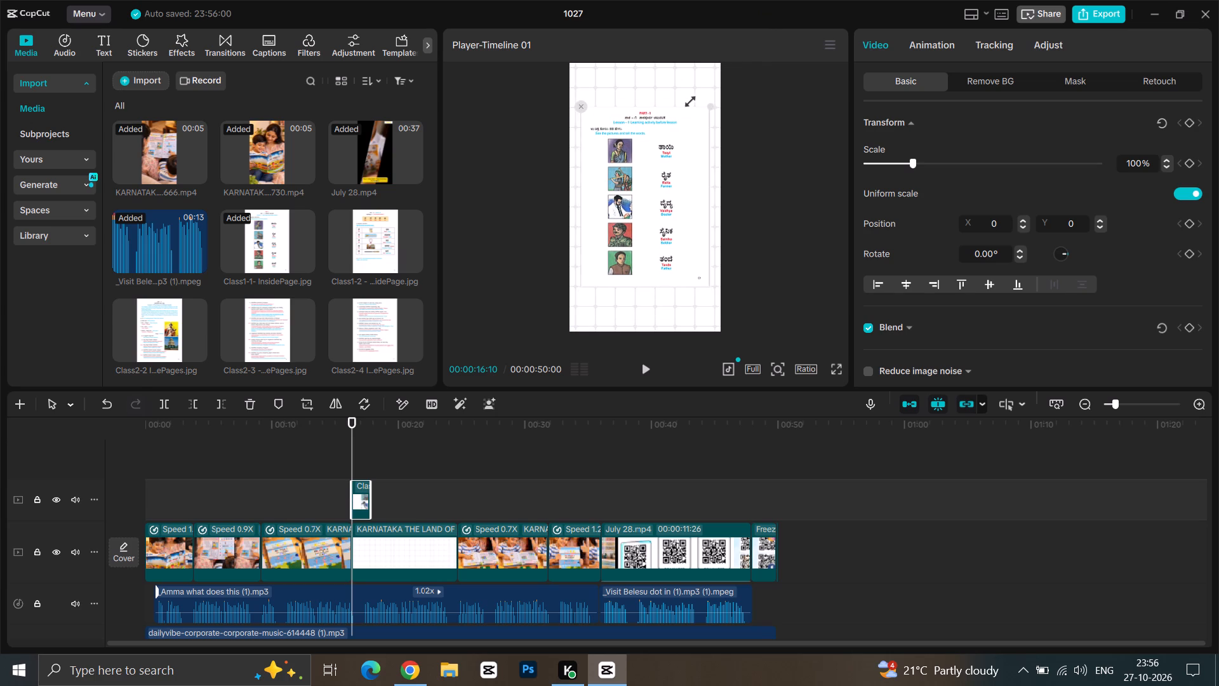
left_click_drag(687, 99, 698, 92)
left_click(646, 193)
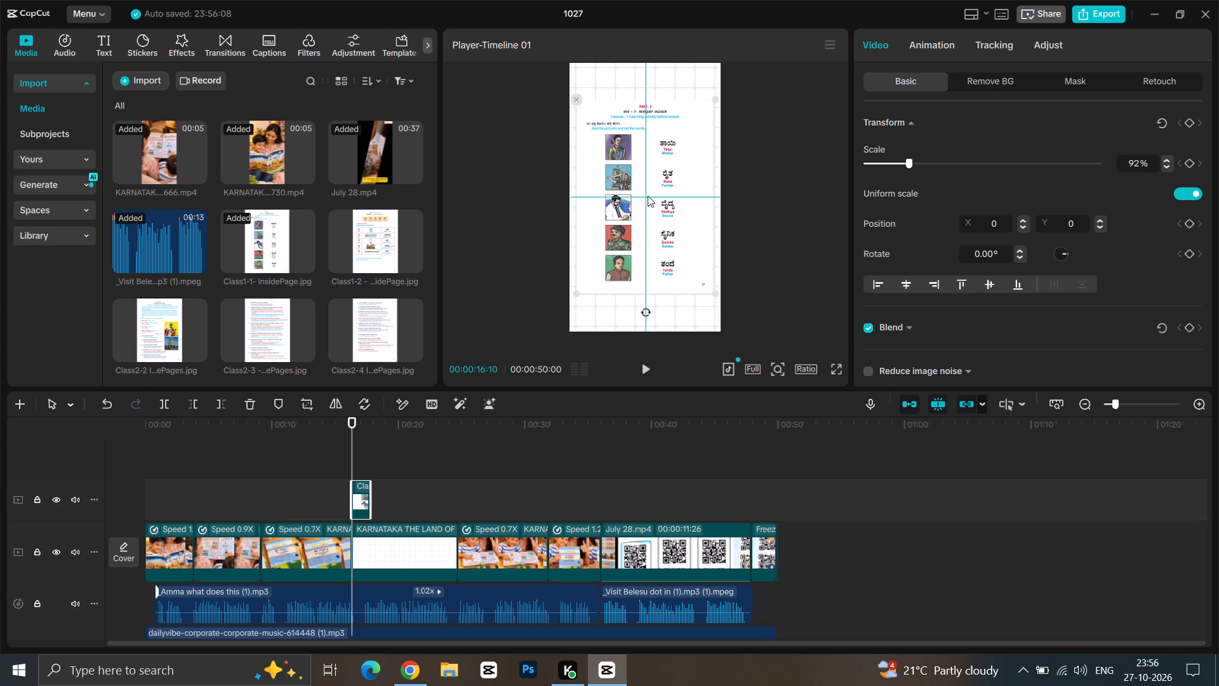
Play past the first page, and add the Class1-2 page above it, trimmed to the same length.
key("space")
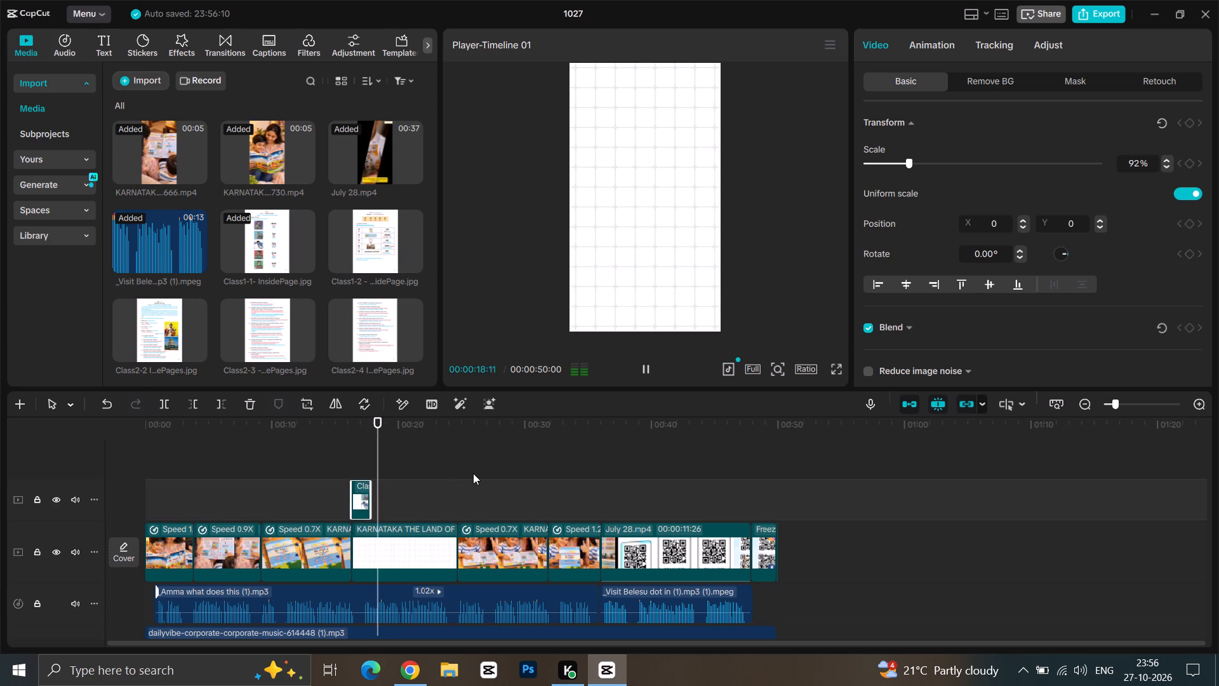
key("space")
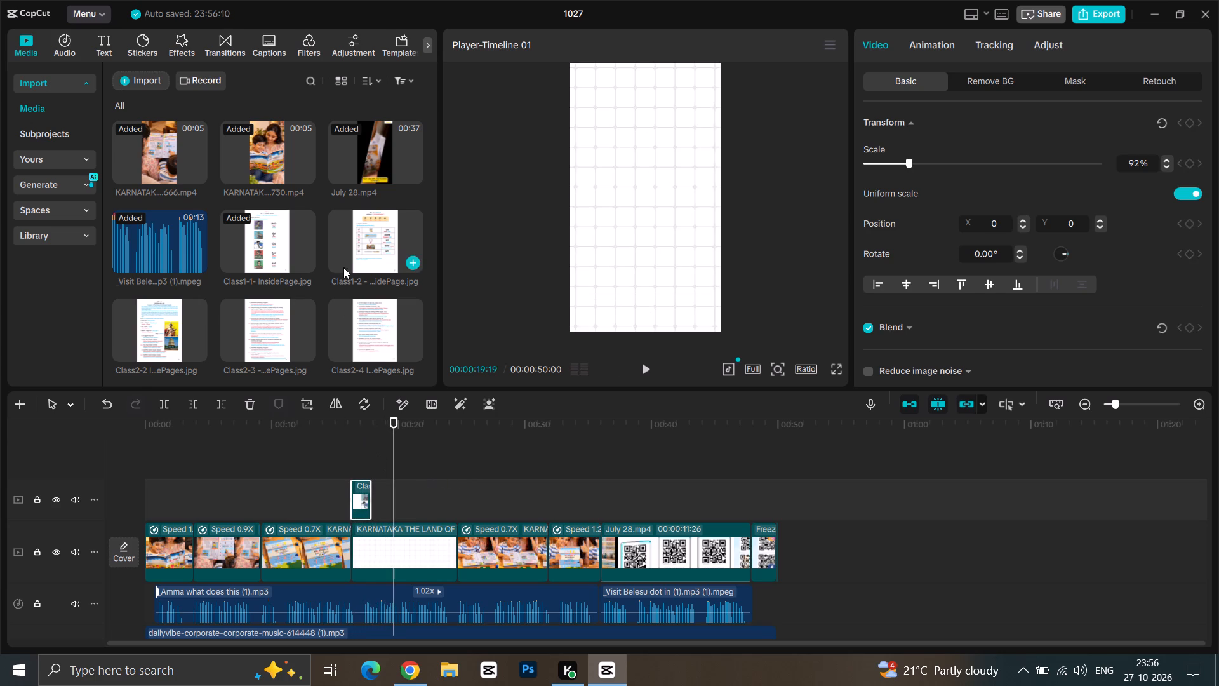
left_click_drag(363, 246, 350, 459)
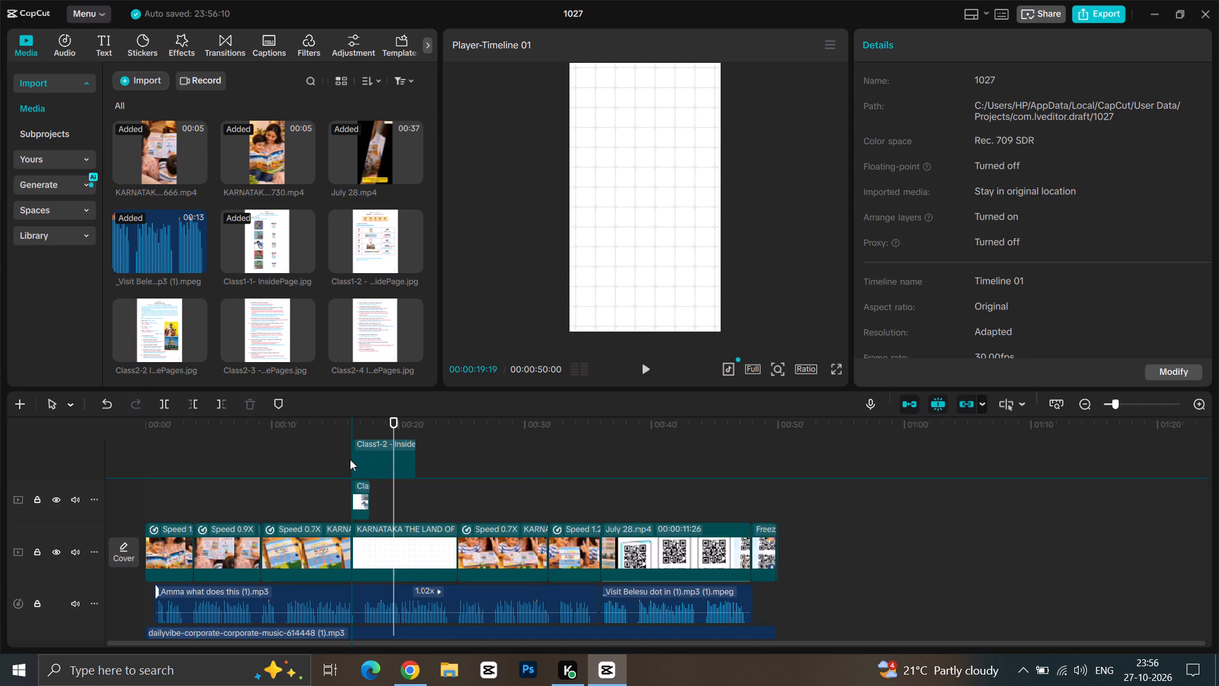
left_click_drag(418, 488, 368, 490)
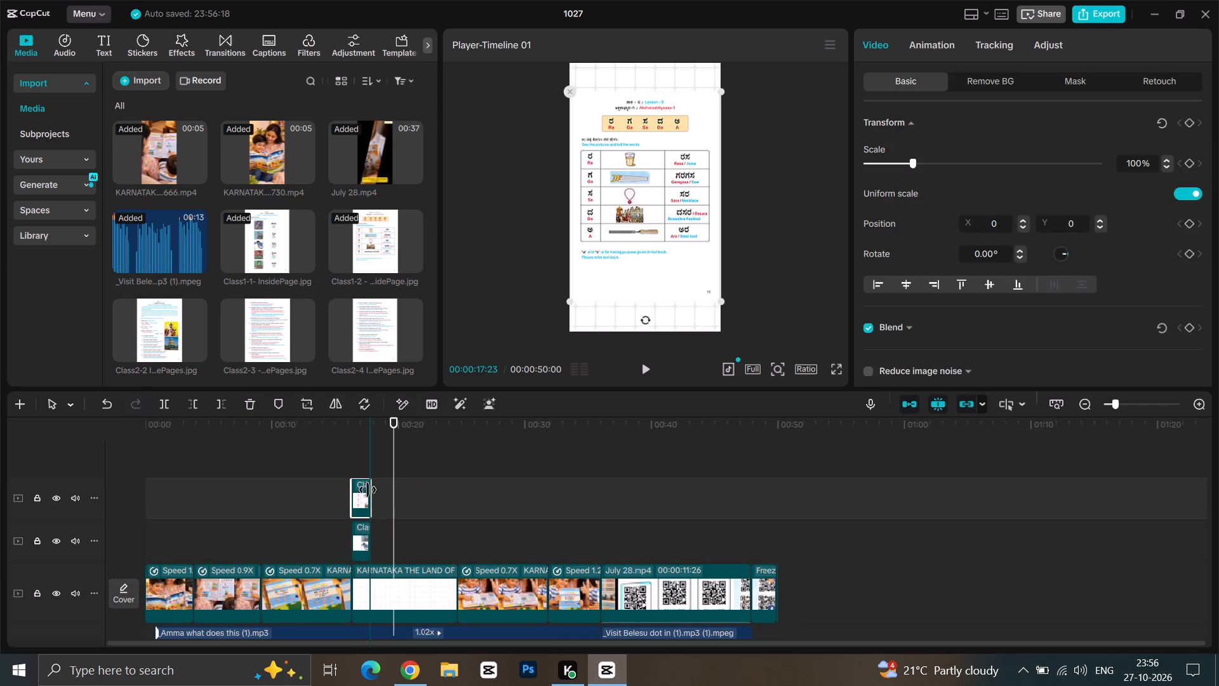
left_click_drag(360, 494, 363, 502)
Scale the Class1-2 page to 91% and move it directly after the Class1-1 page on the same track.
left_click(359, 456)
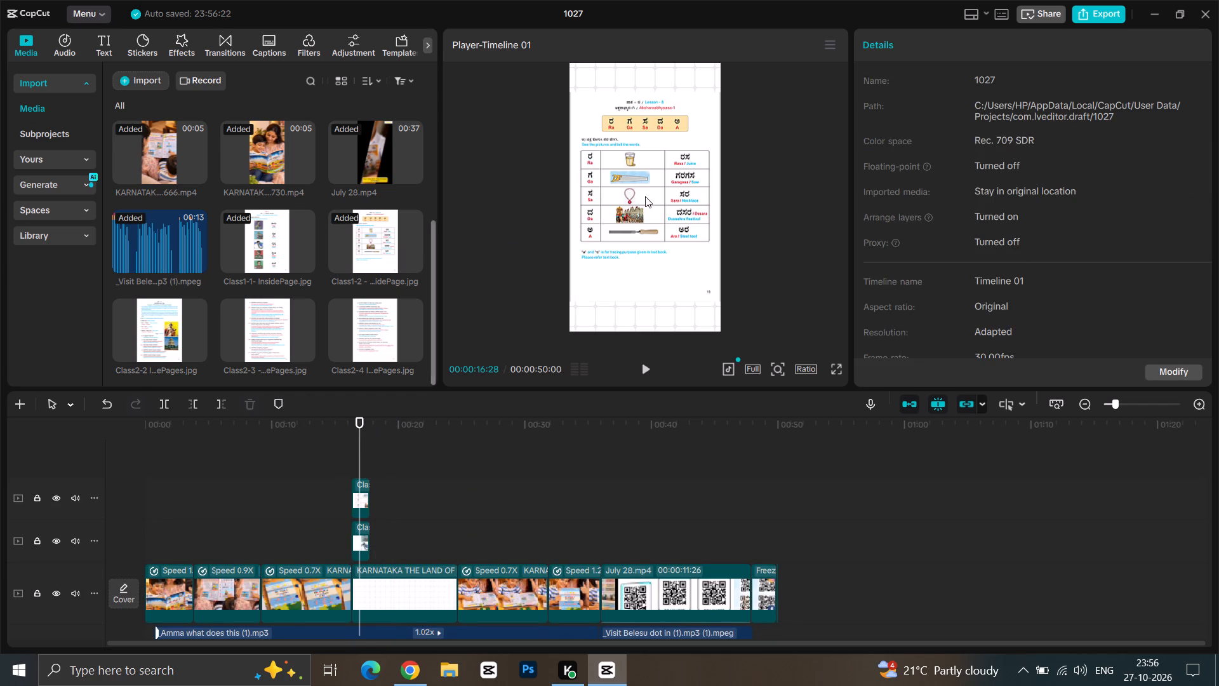
left_click(645, 198)
left_click(721, 300)
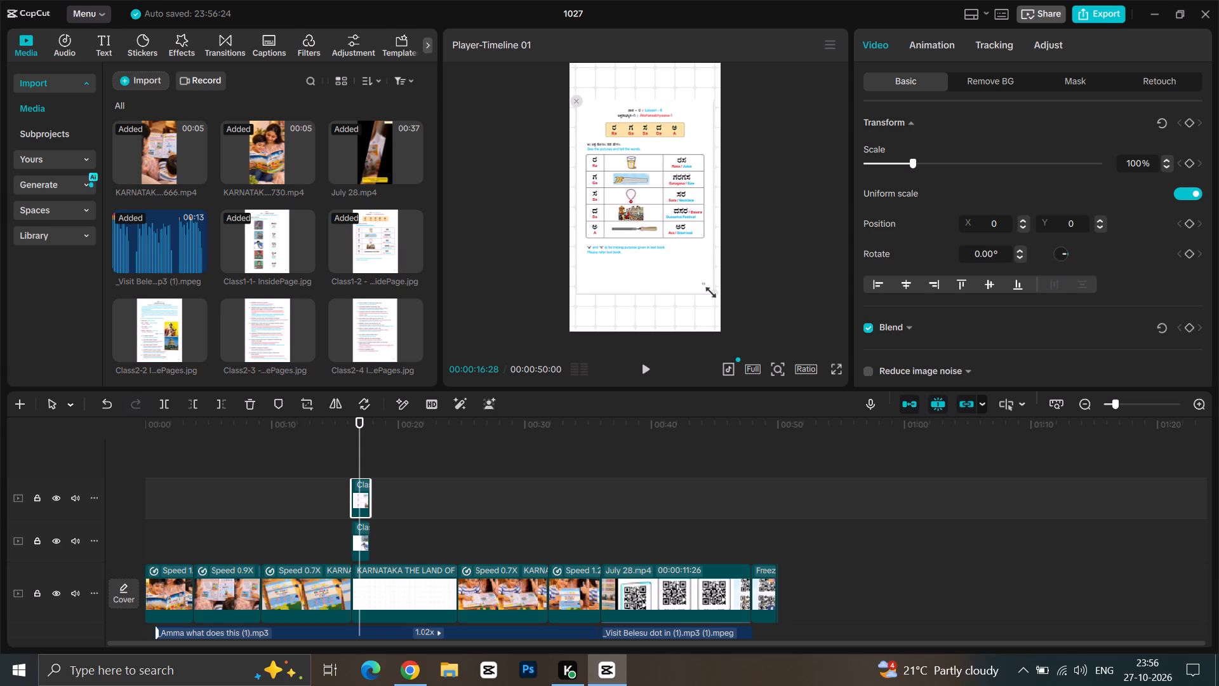
left_click_drag(364, 499, 391, 520)
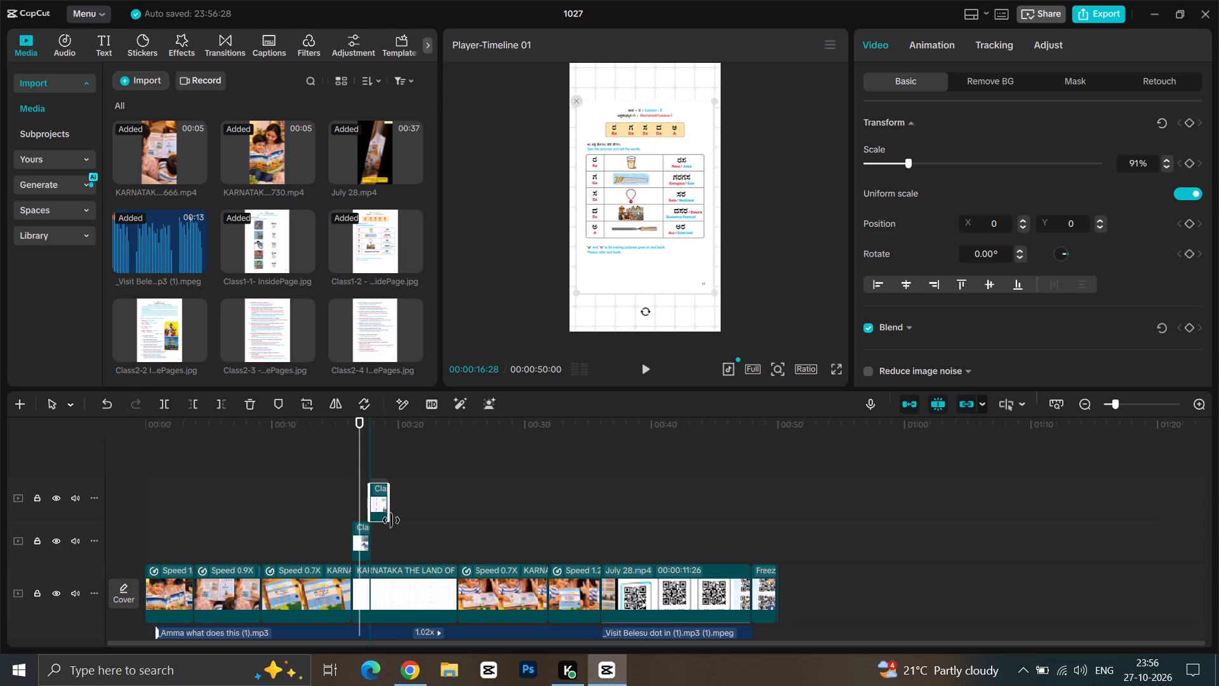
left_click_drag(391, 520, 385, 541)
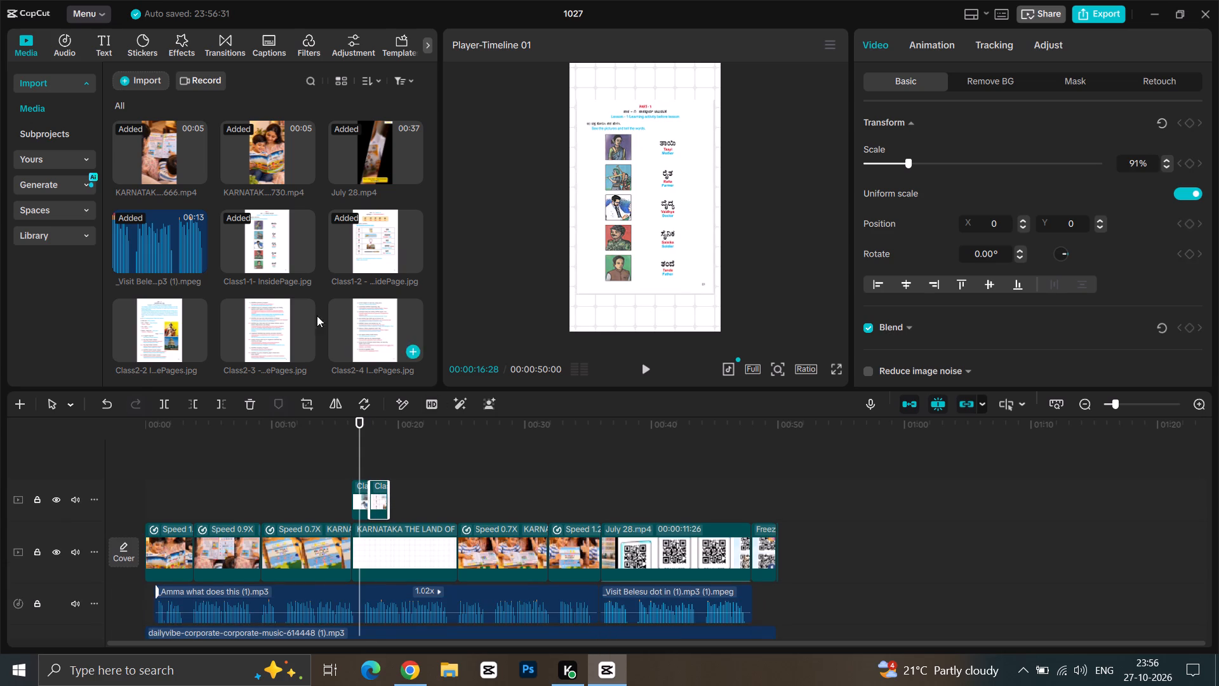
Add the Class2-2 page on a track above and trim both ends to match the Class1-2 page below.
left_click_drag(160, 338, 365, 466)
left_click_drag(427, 493, 385, 495)
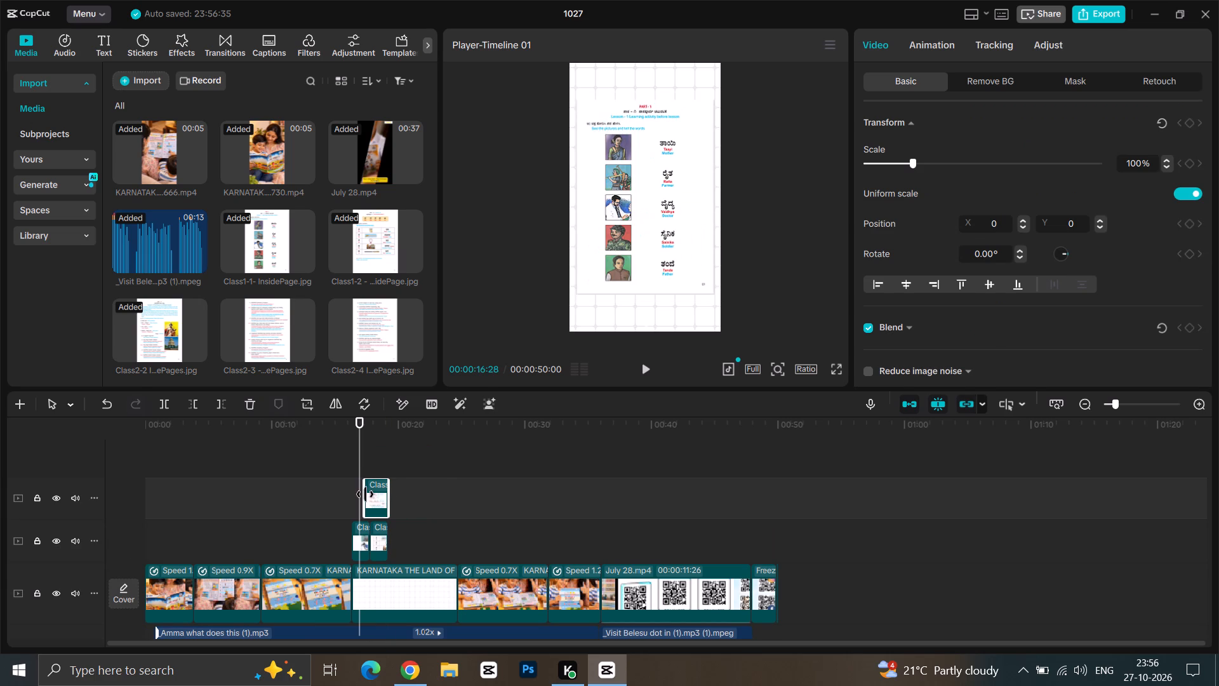
left_click_drag(366, 494, 374, 495)
Scale the Class2-2 page to 91% and move it directly after the Class1-2 page on the same track.
left_click(380, 465)
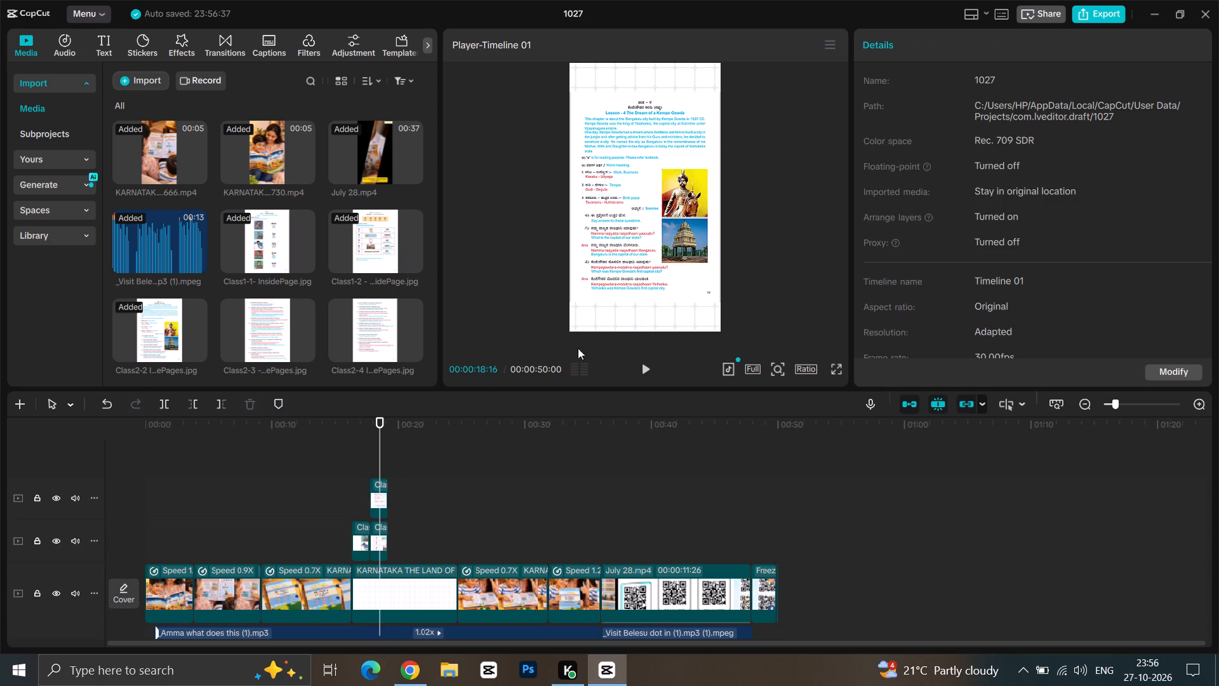
left_click(680, 203)
left_click_drag(719, 301, 689, 286)
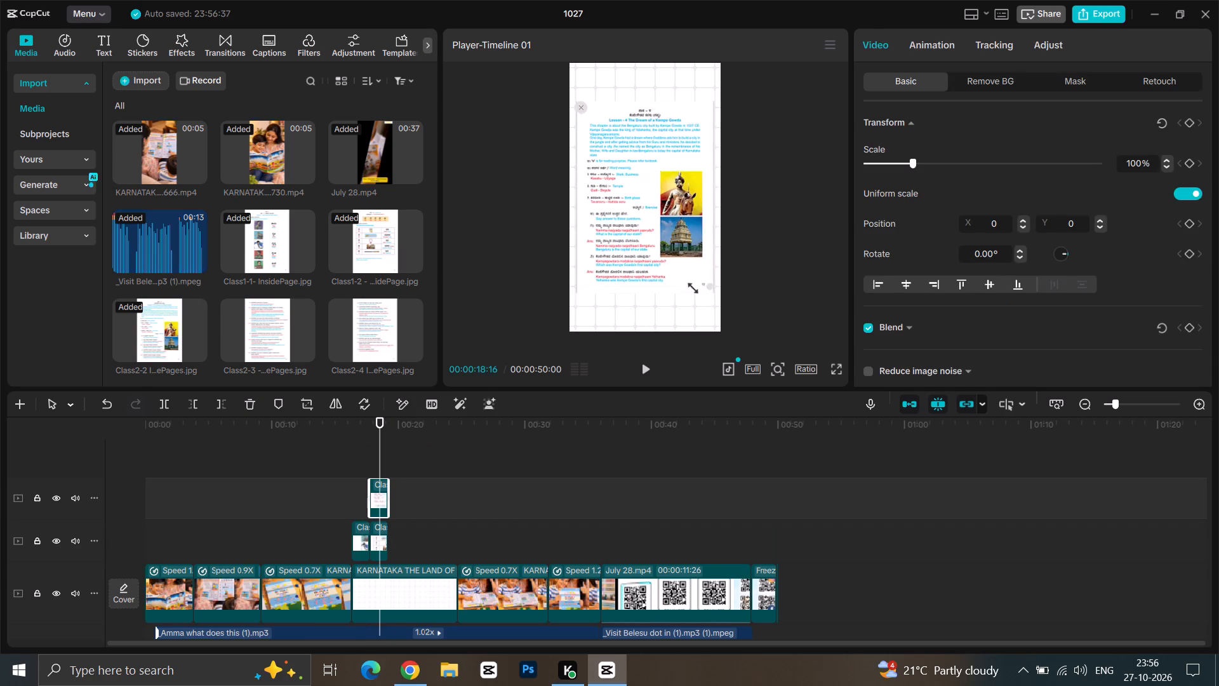
left_click_drag(689, 286, 700, 294)
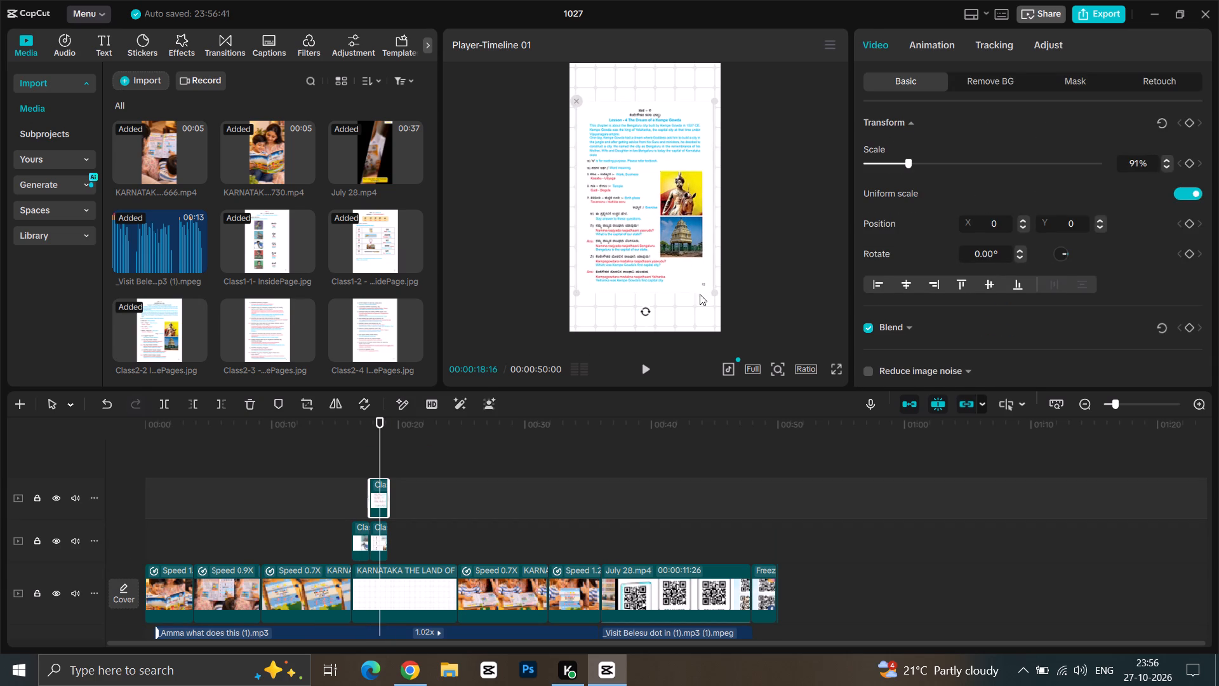
left_click_drag(380, 496, 385, 501)
left_click_drag(385, 501, 399, 528)
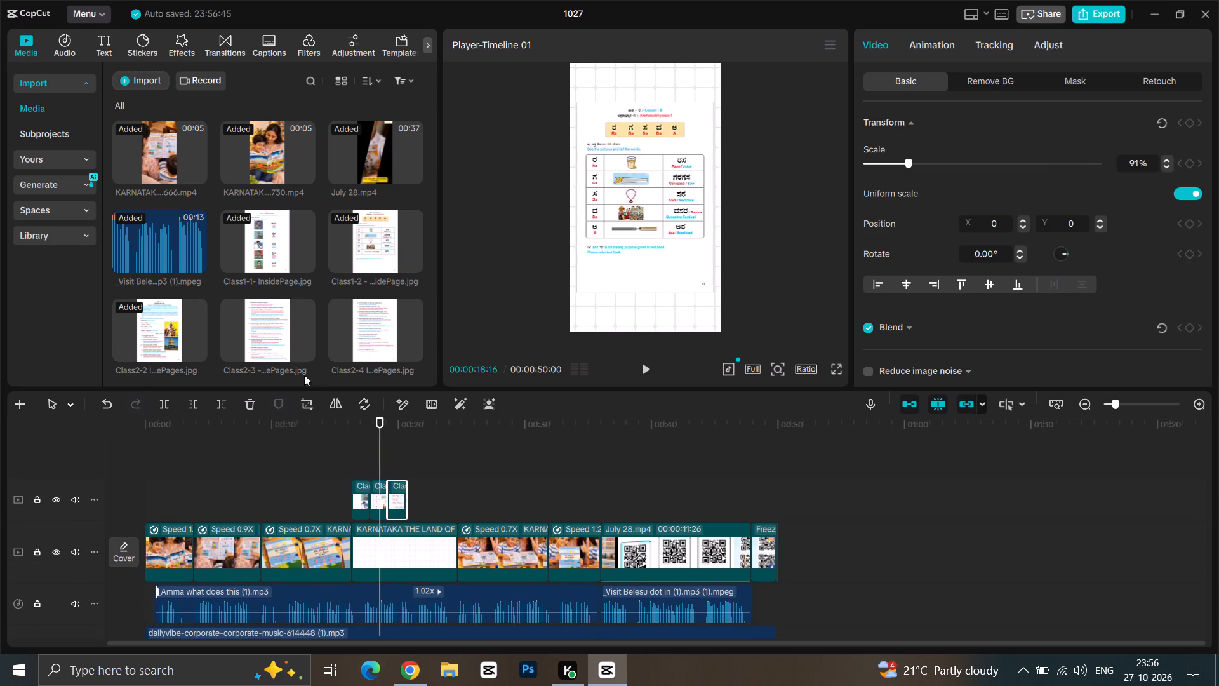
Add the Class2-3 page on a track above the Class2-2 page and trim it to the same length.
left_click_drag(271, 340, 395, 454)
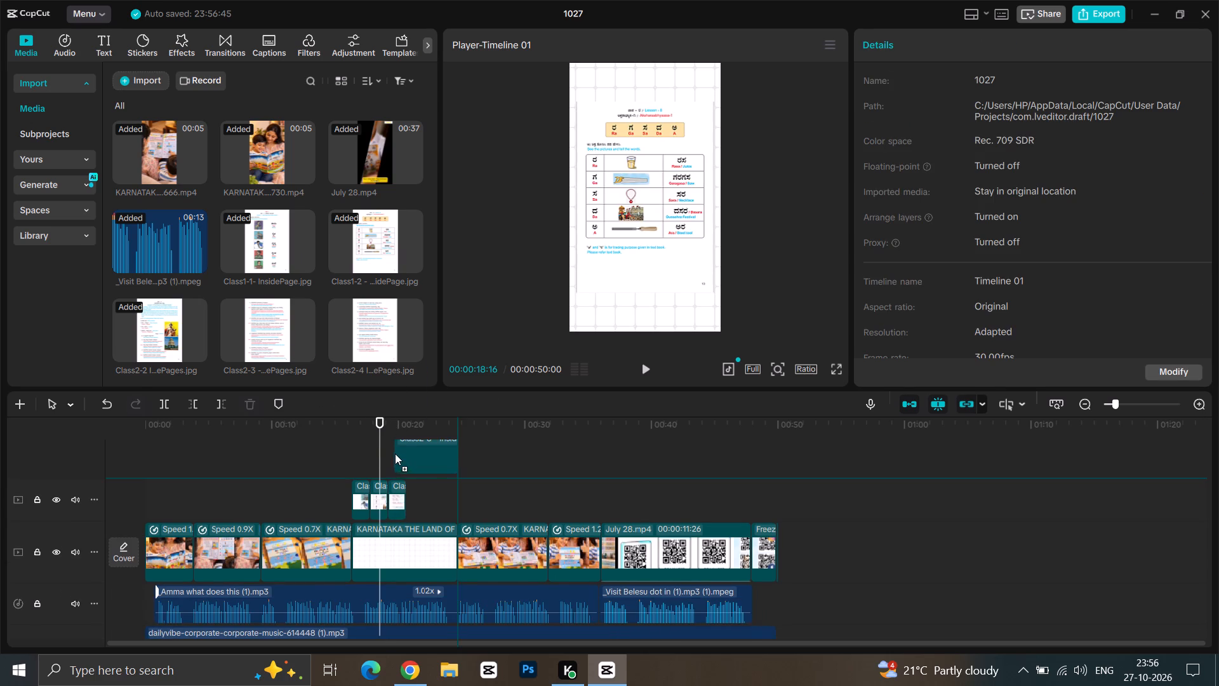
left_click_drag(395, 454, 390, 456)
left_click_drag(454, 491, 423, 496)
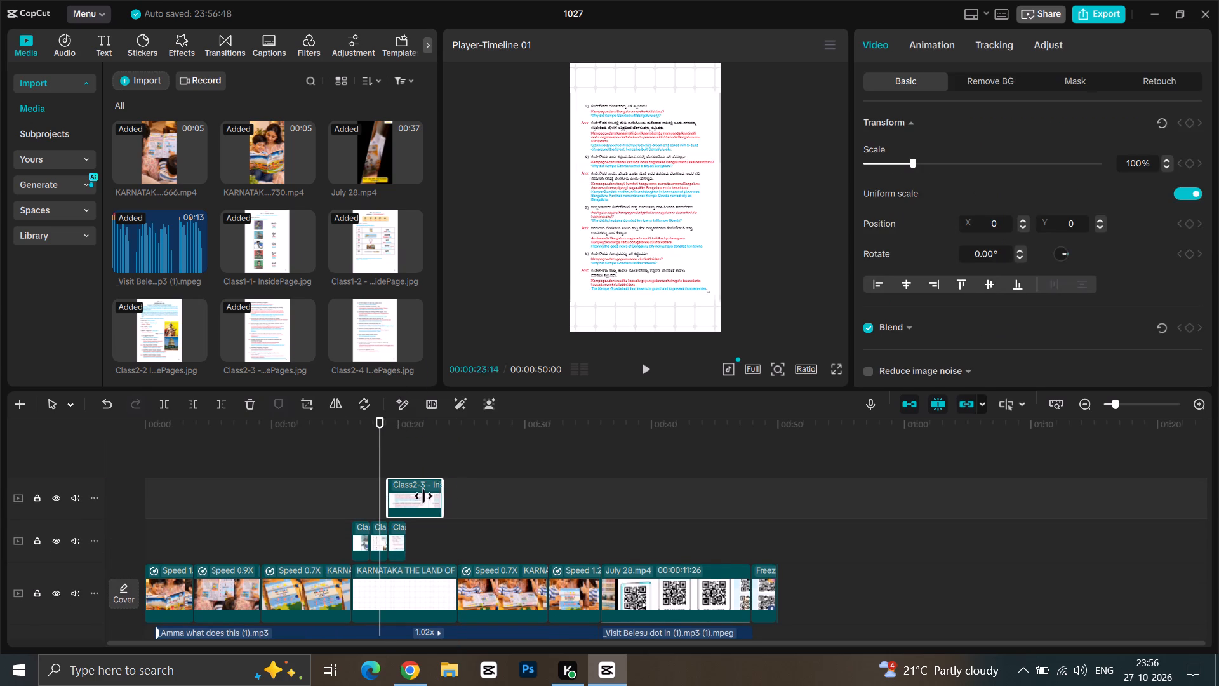
left_click_drag(423, 496, 406, 495)
Scale the Class2-3 page to 91% and move it directly after the Class2-2 page on the same track.
left_click(396, 460)
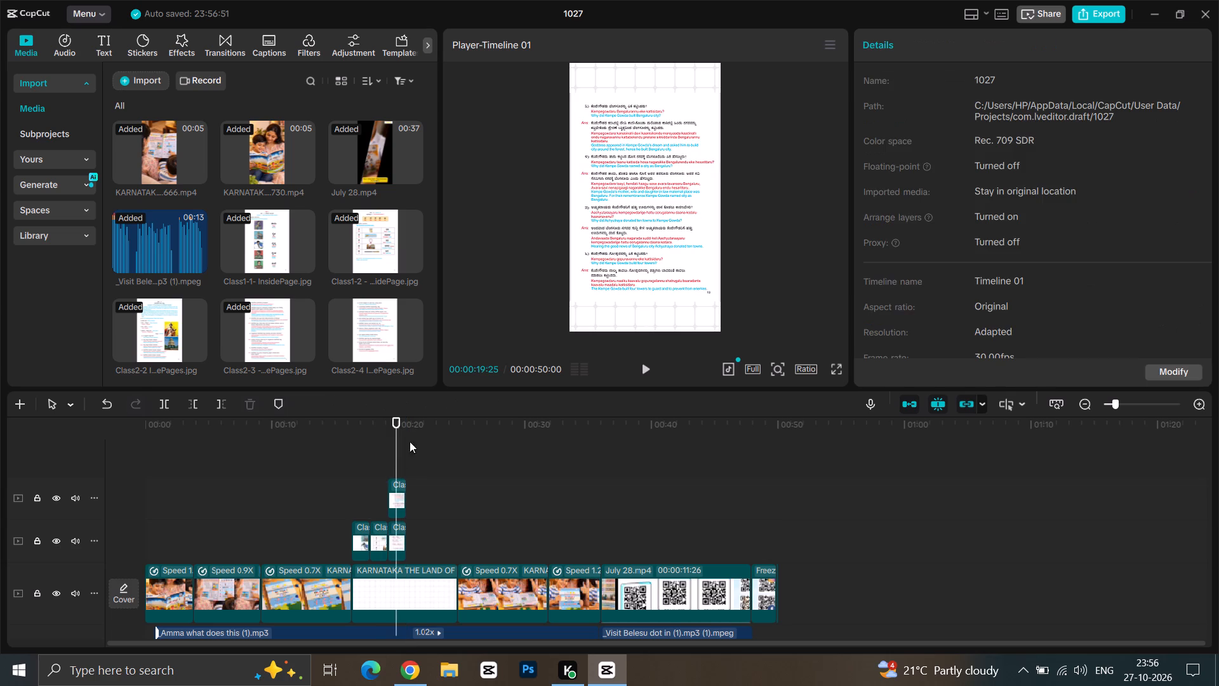
left_click(615, 194)
left_click_drag(722, 300, 712, 290)
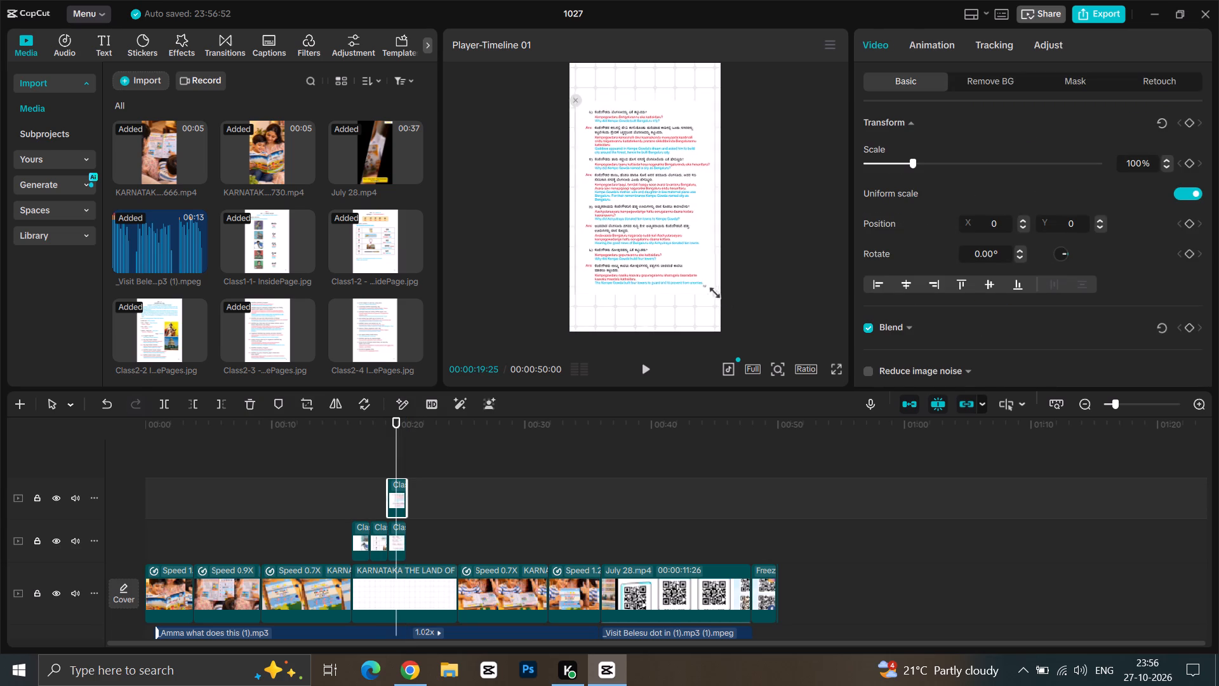
left_click_drag(712, 290, 707, 289)
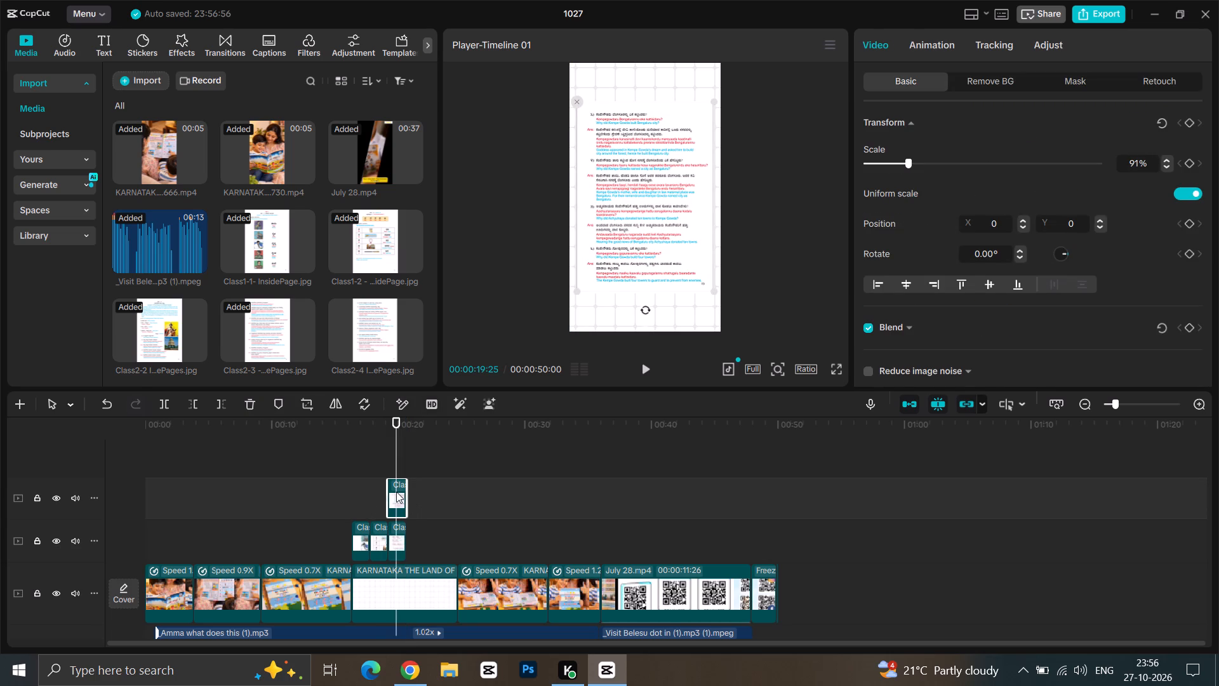
left_click_drag(397, 492, 420, 521)
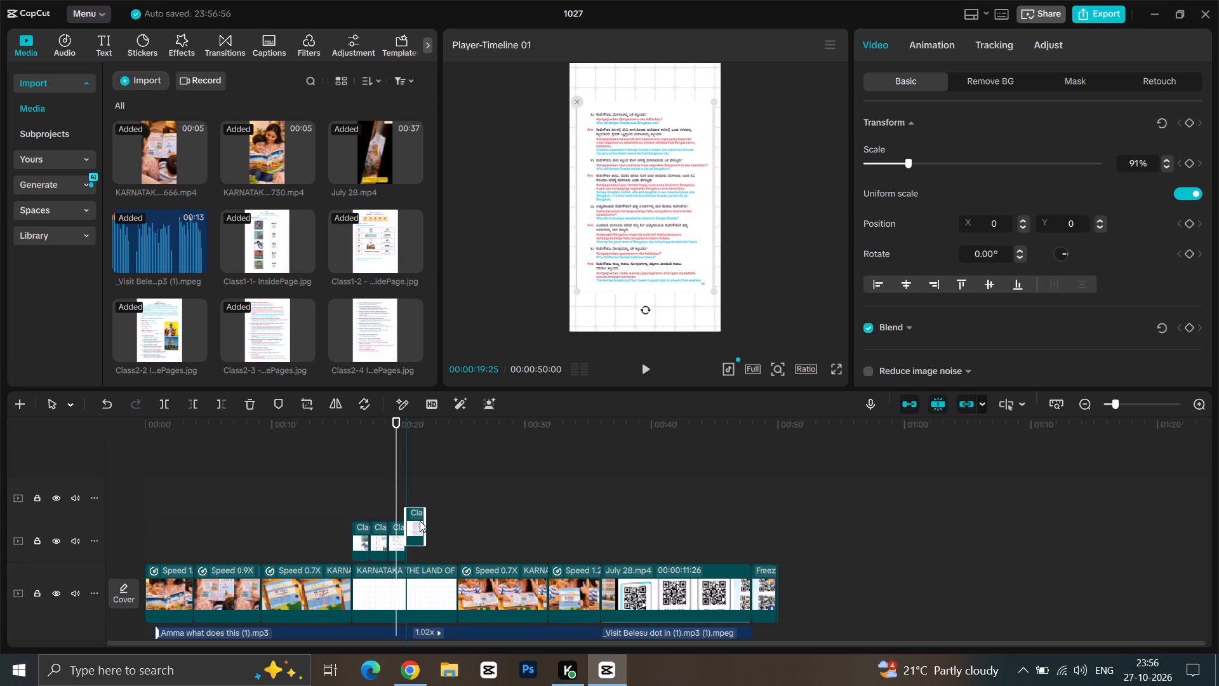
left_click_drag(420, 521, 420, 537)
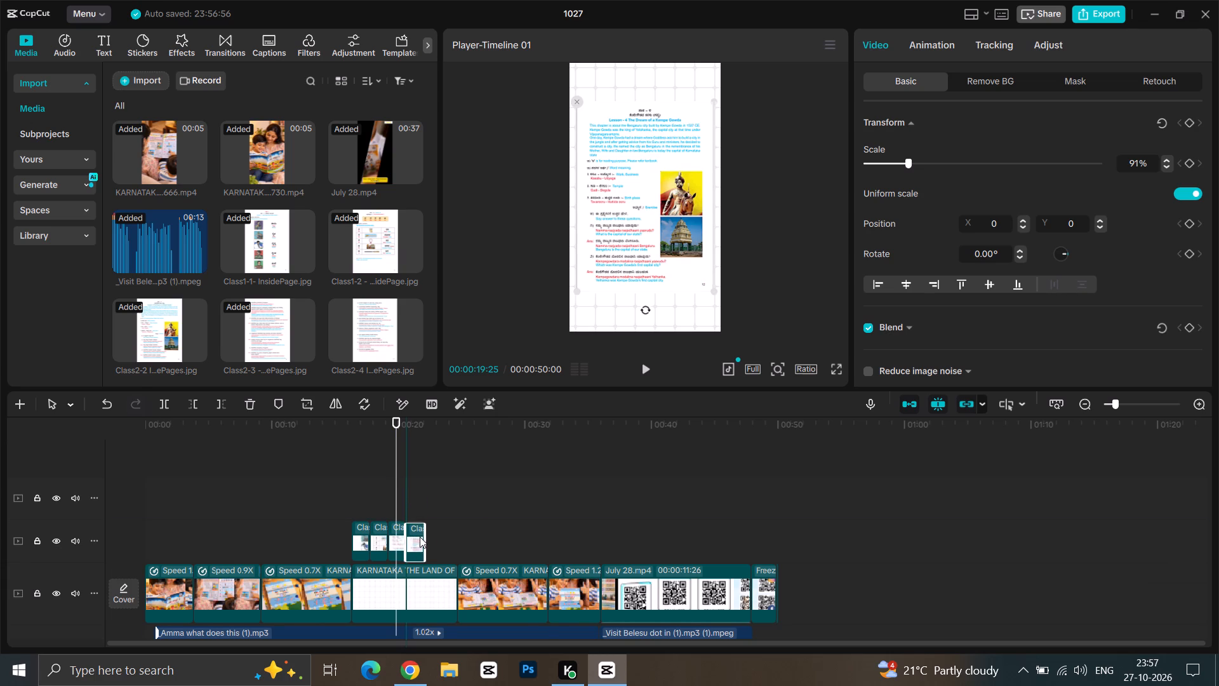
Add the Class2-4 page on a track above the Class2-3 page and trim it to the same length.
left_click_drag(372, 320, 411, 457)
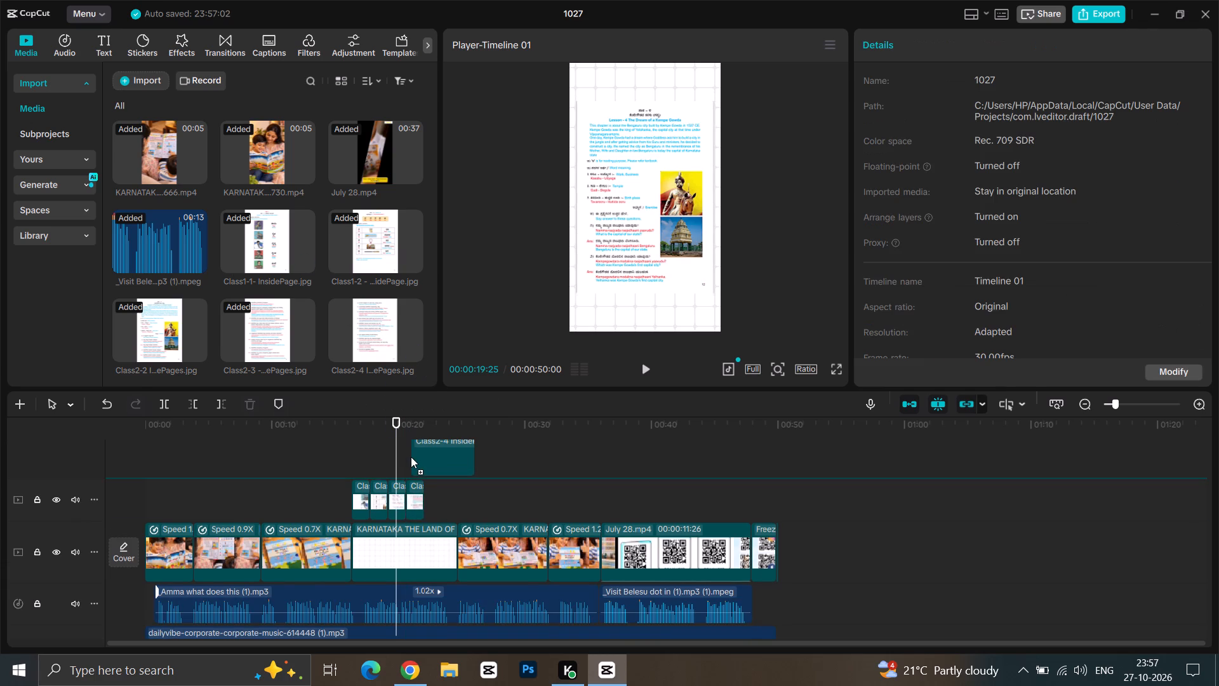
left_click_drag(411, 457, 409, 457)
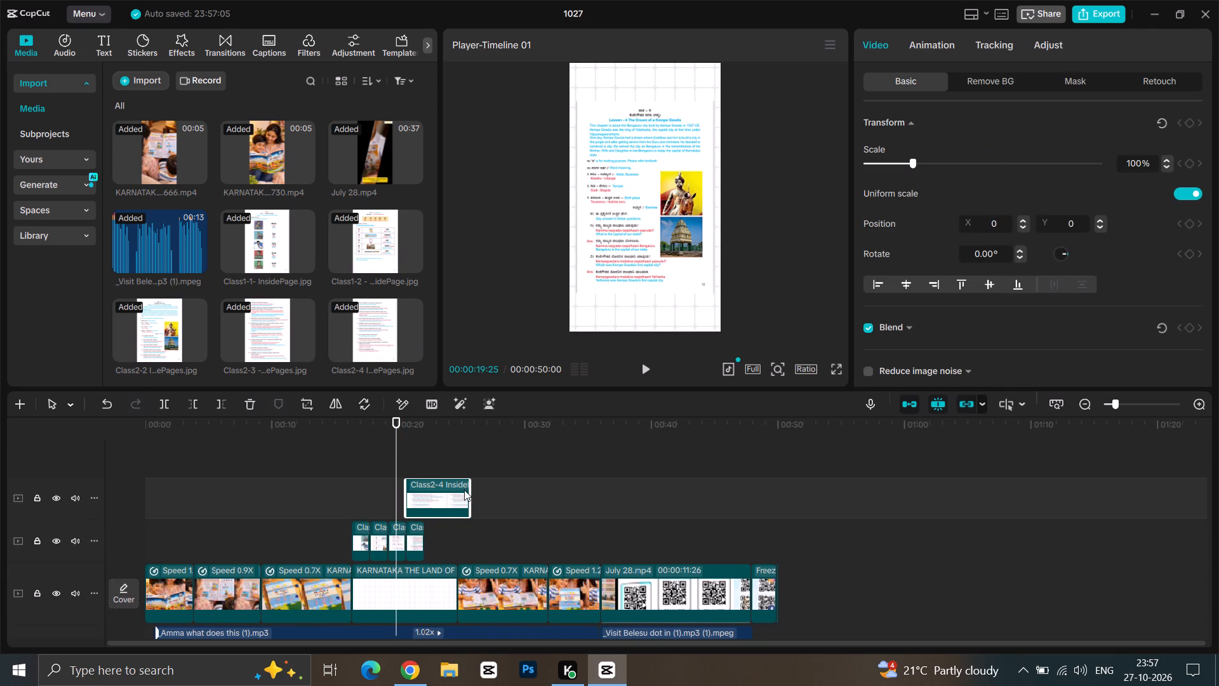
left_click_drag(467, 491, 422, 500)
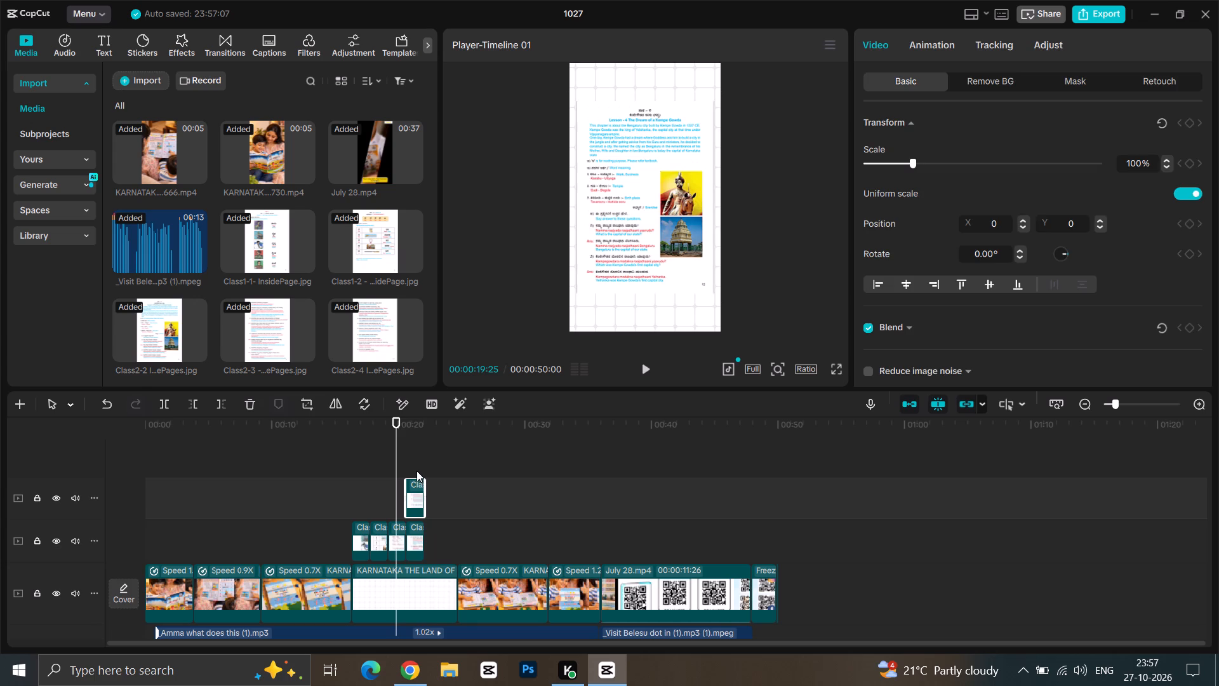
Scale the Class2-4 page to 91% and move it directly after the Class2-3 page on the same track.
left_click(416, 471)
left_click(639, 229)
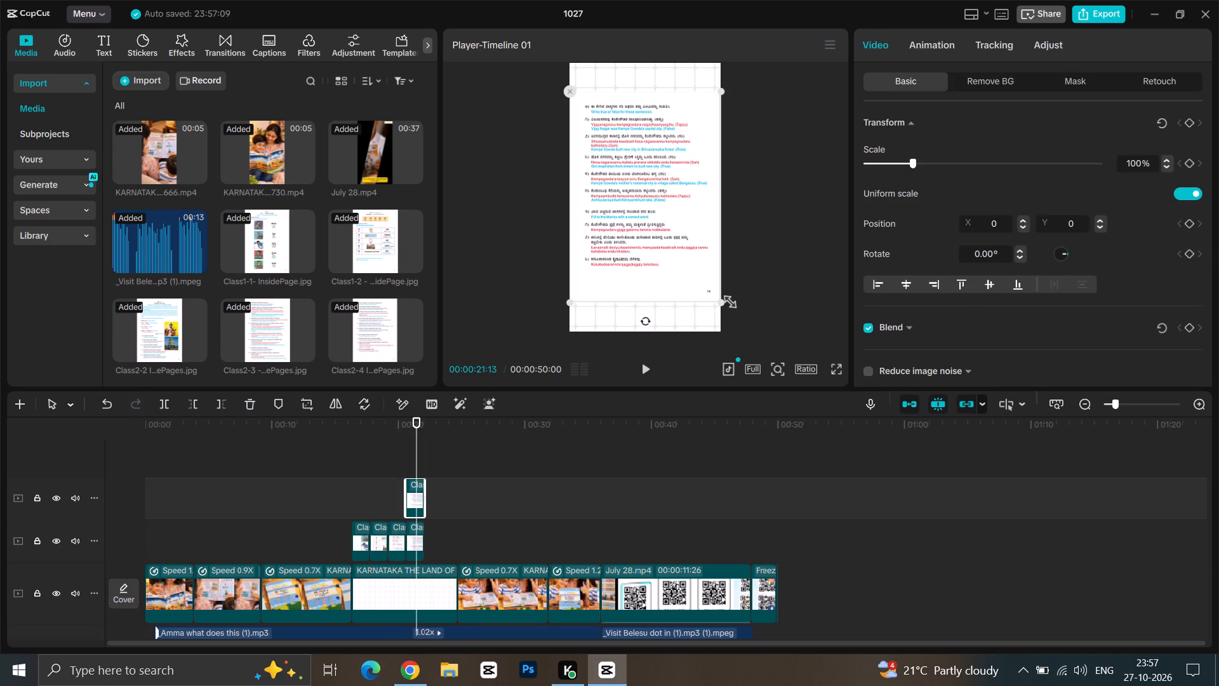
left_click_drag(725, 300, 700, 297)
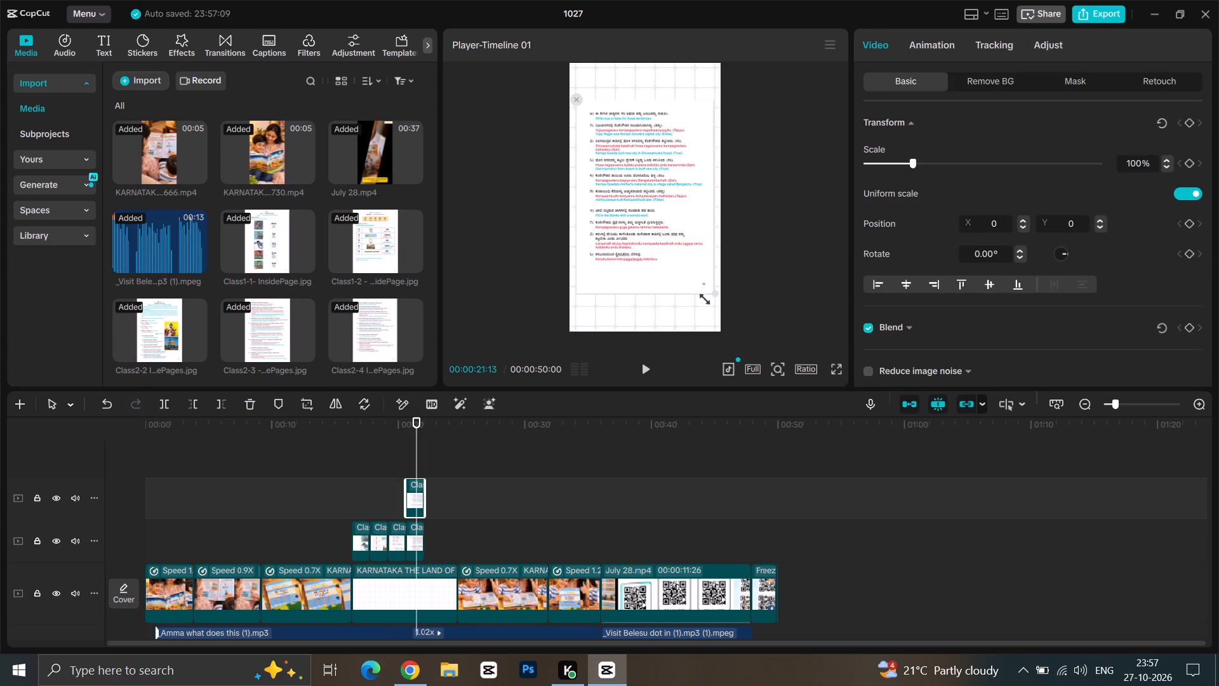
left_click_drag(700, 297, 698, 297)
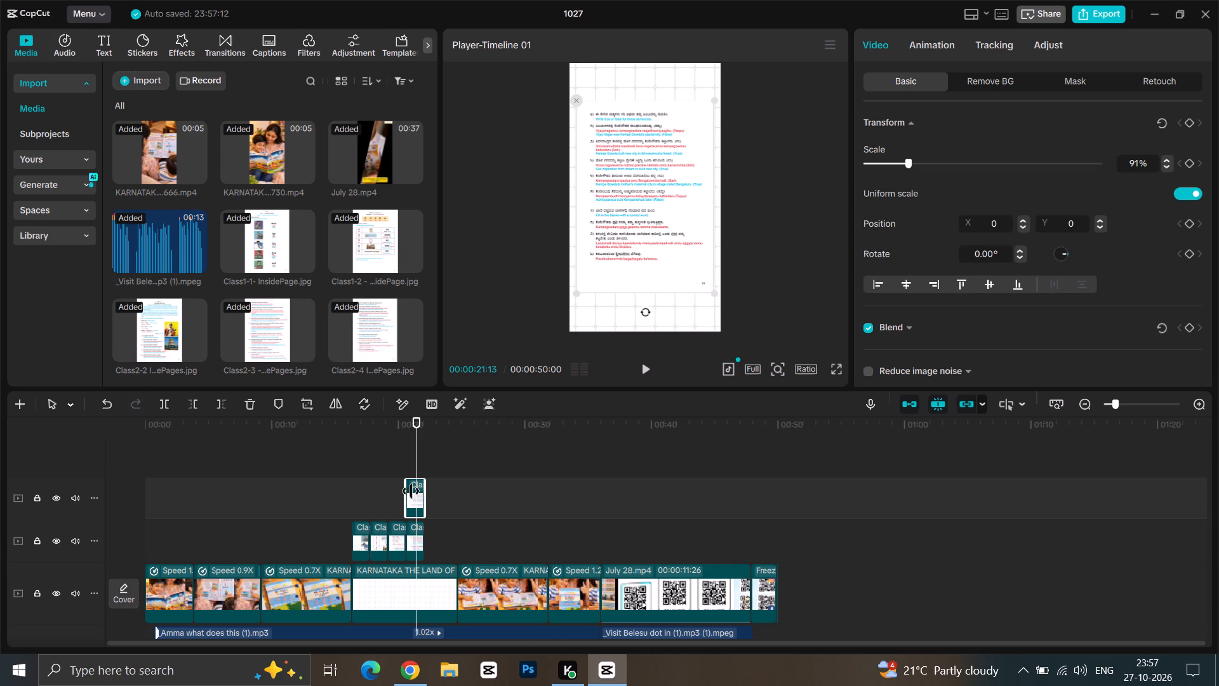
left_click_drag(412, 494, 430, 533)
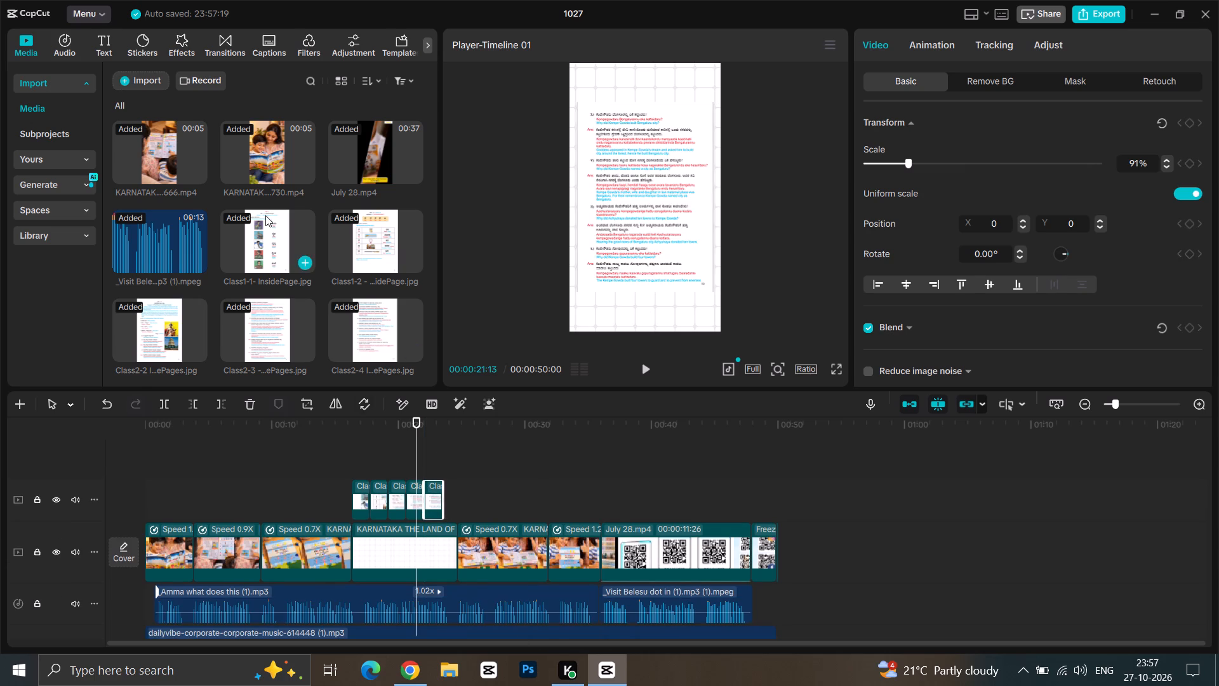
Play back the inside-page sequence over the grid background from just before the first page to past the last one.
left_click(347, 460)
key("space")
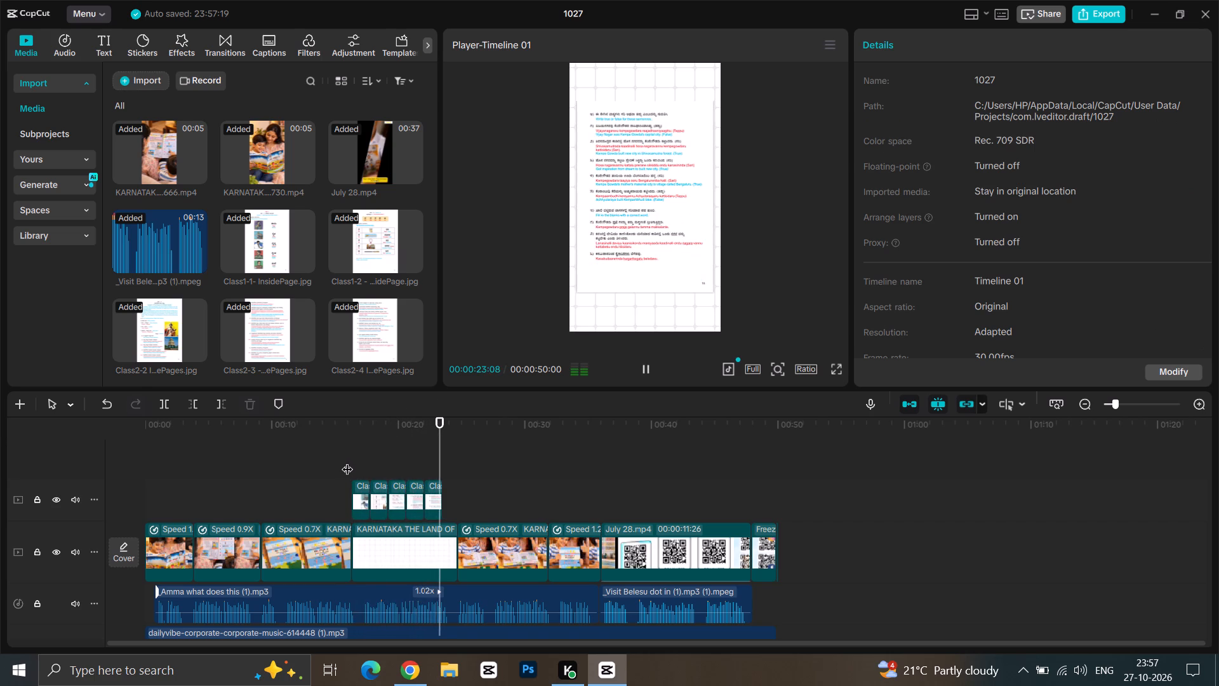
key("space")
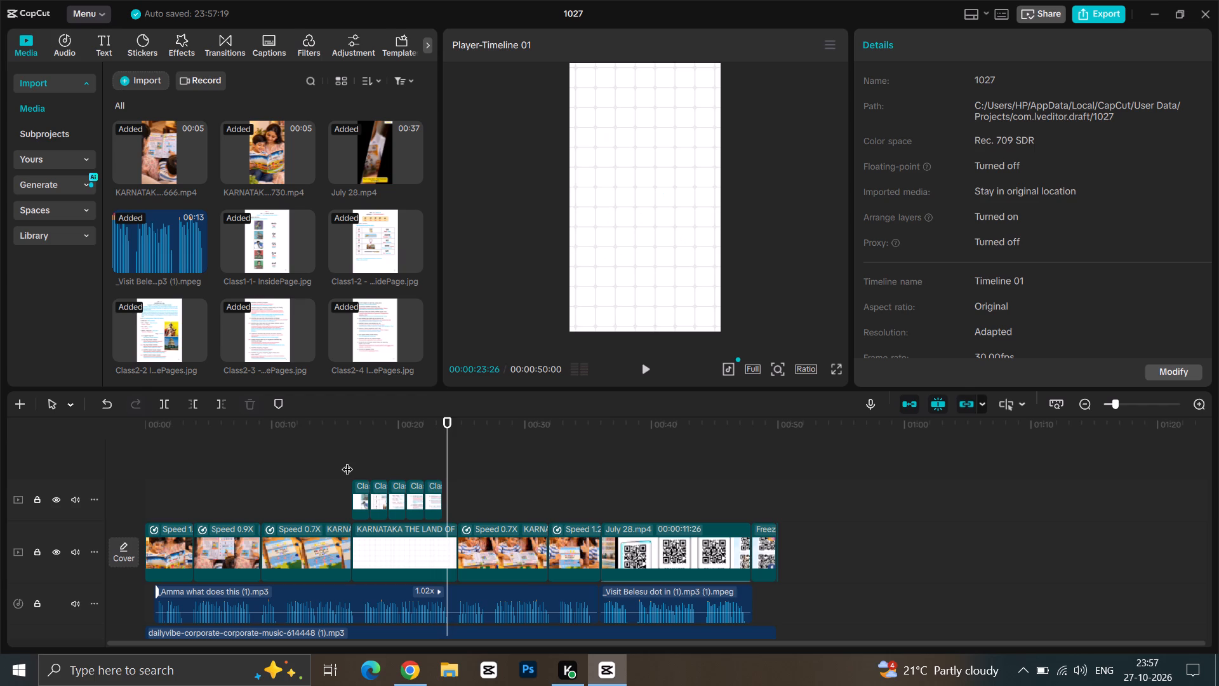
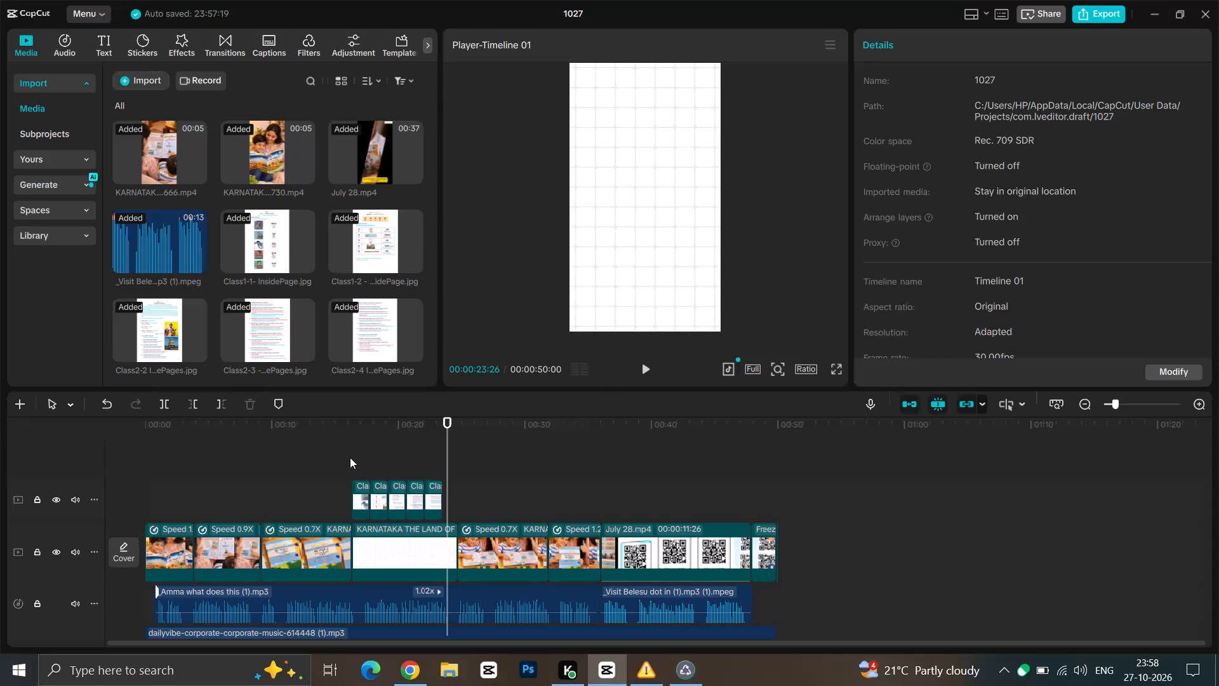
Import the Class2-1 inside page image into the project media.
left_click(150, 81)
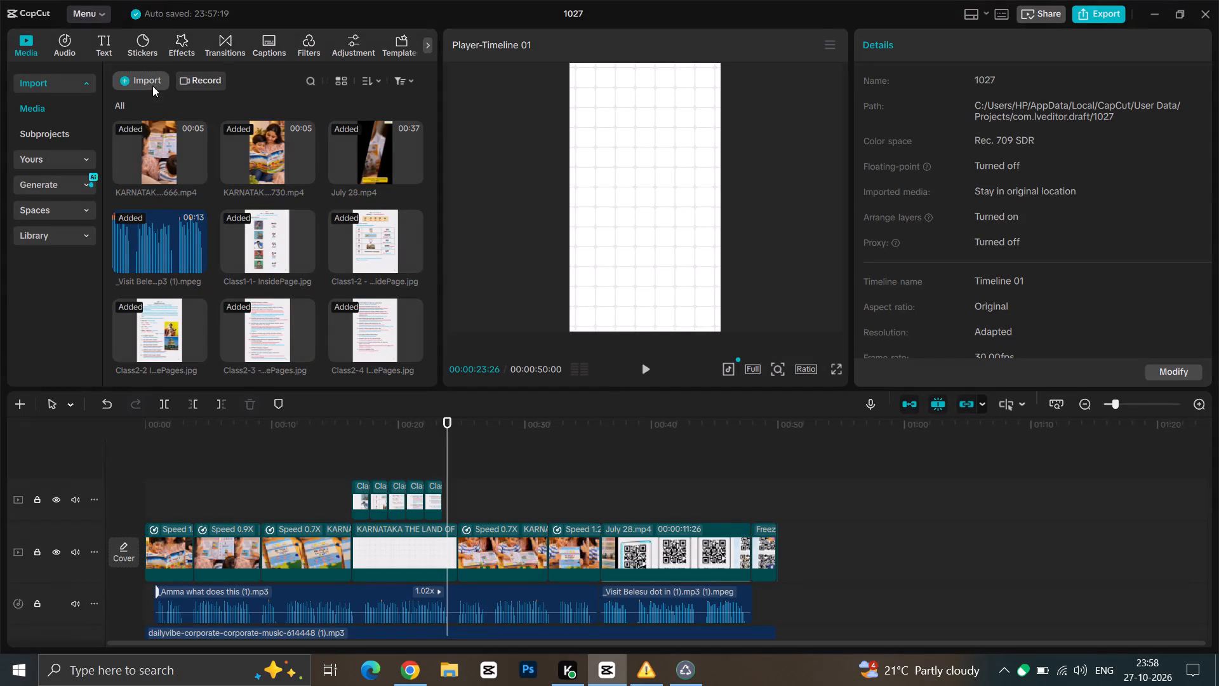
left_click(176, 112)
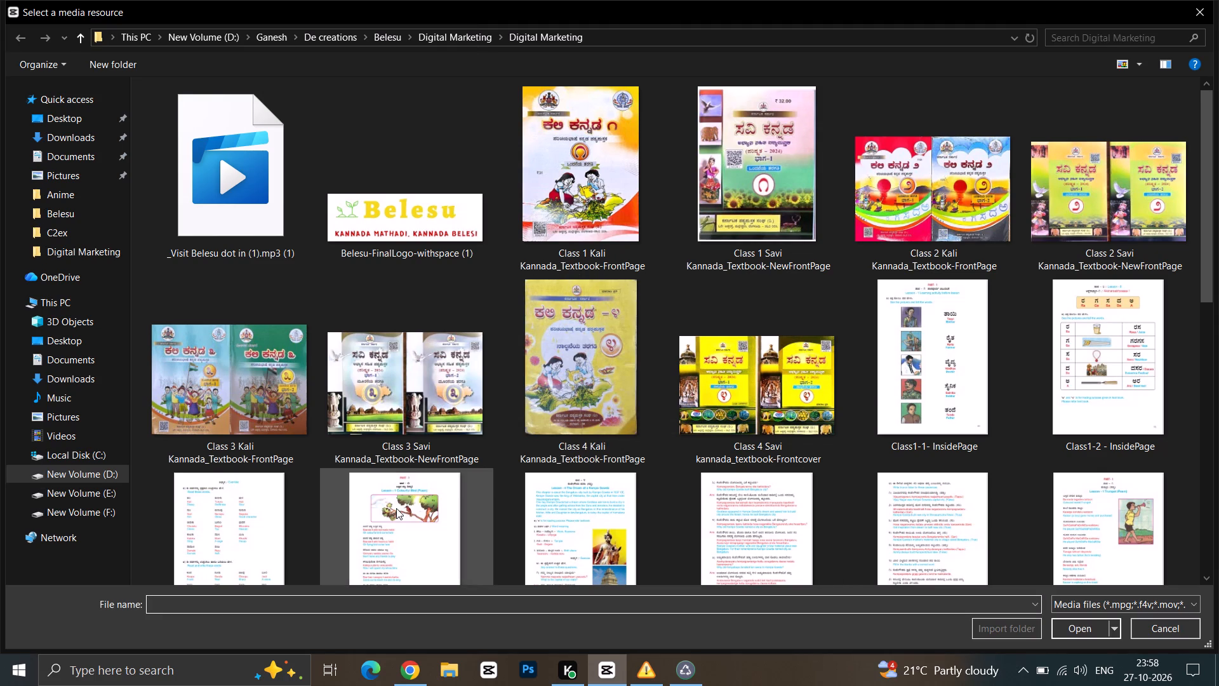
double_click(396, 508)
Add the Class2-1 page on a new track above the other inside pages and trim it to their length.
left_click_drag(165, 337, 233, 410)
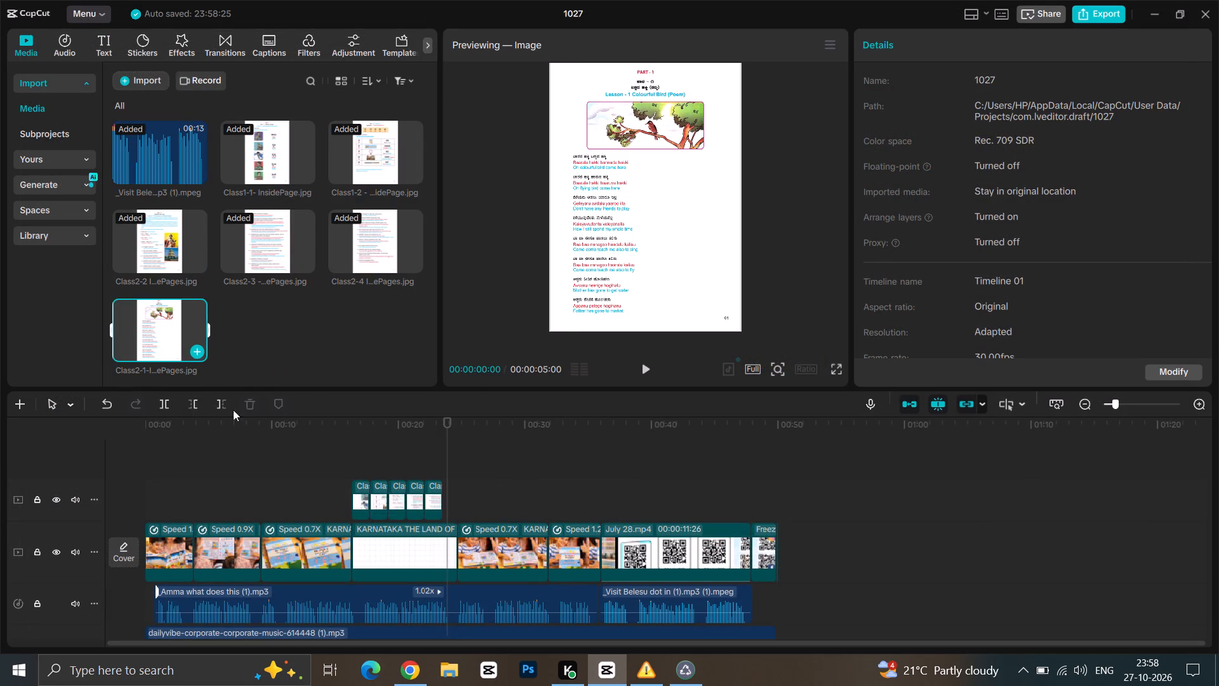
left_click_drag(233, 410, 391, 461)
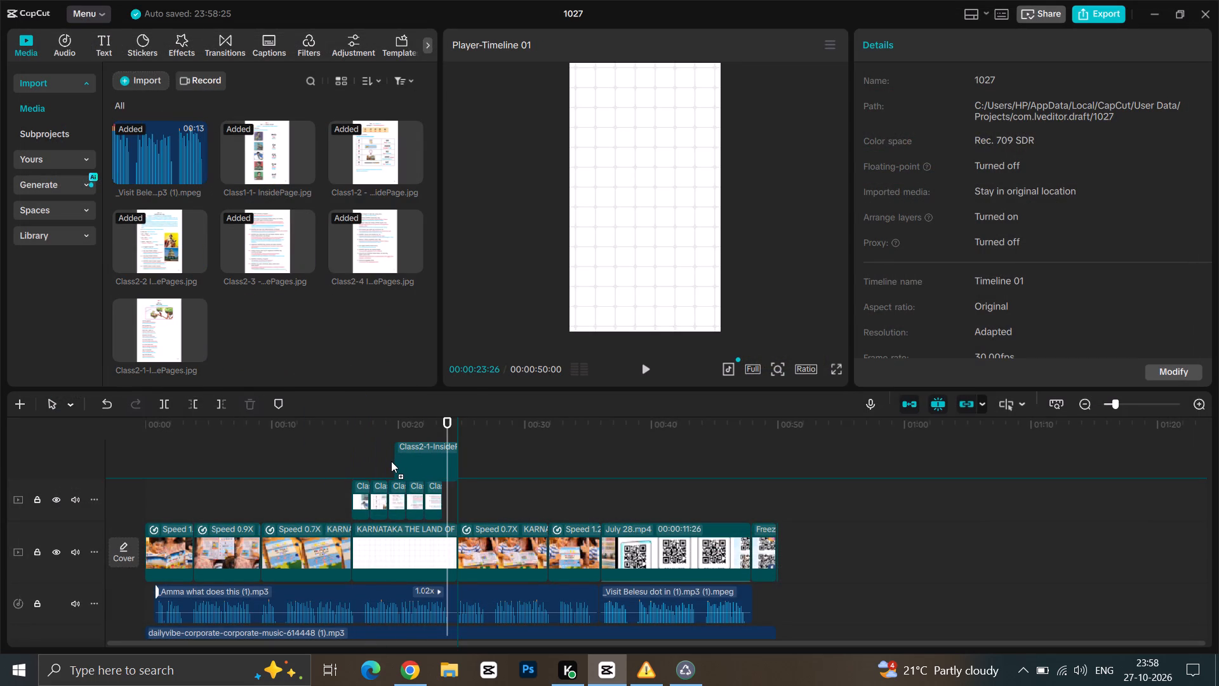
left_click_drag(391, 461, 385, 461)
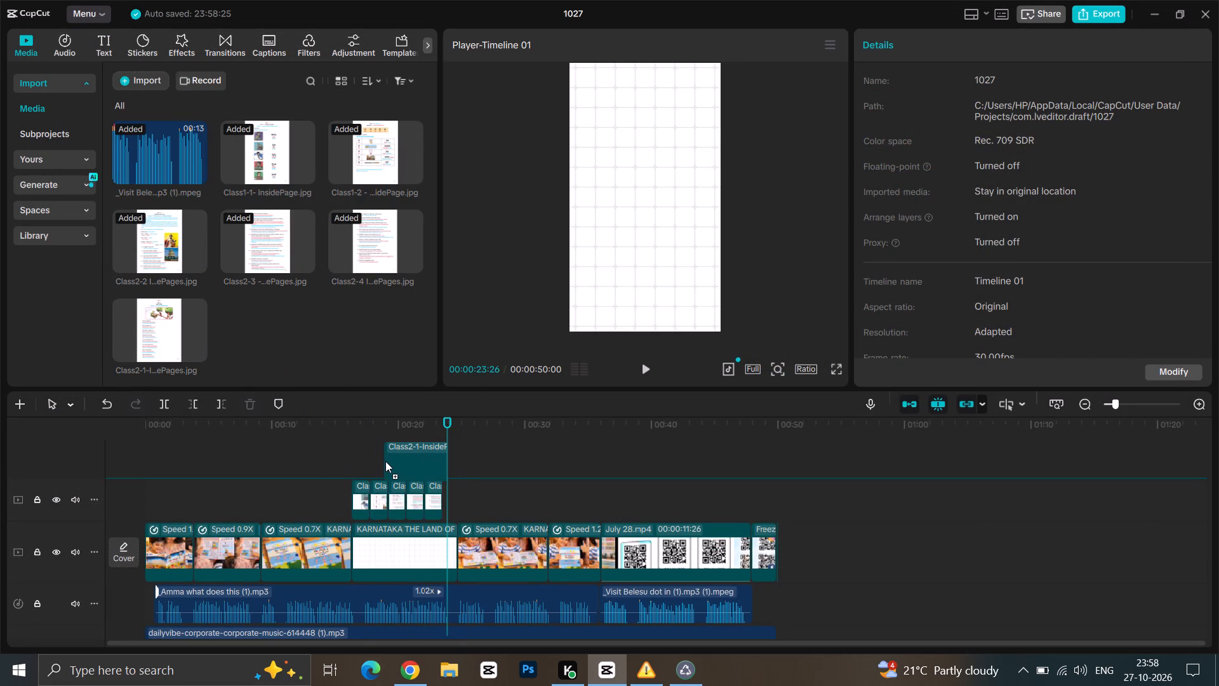
left_click_drag(385, 461, 389, 461)
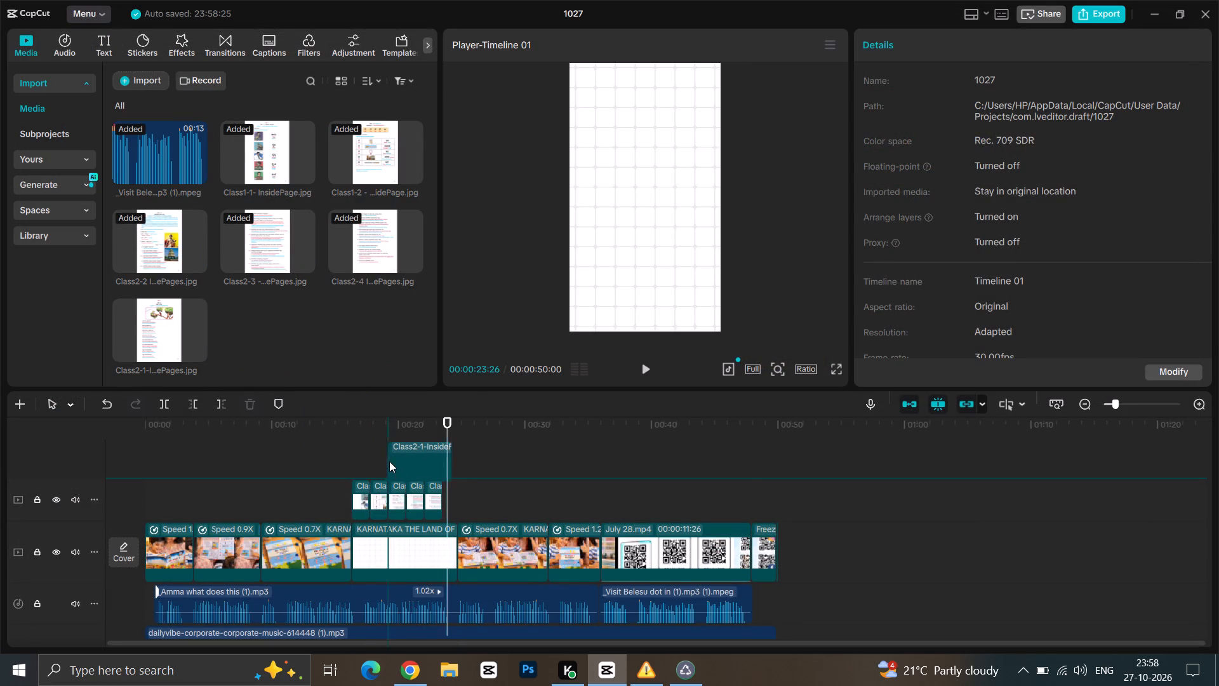
left_click_drag(444, 497, 390, 489)
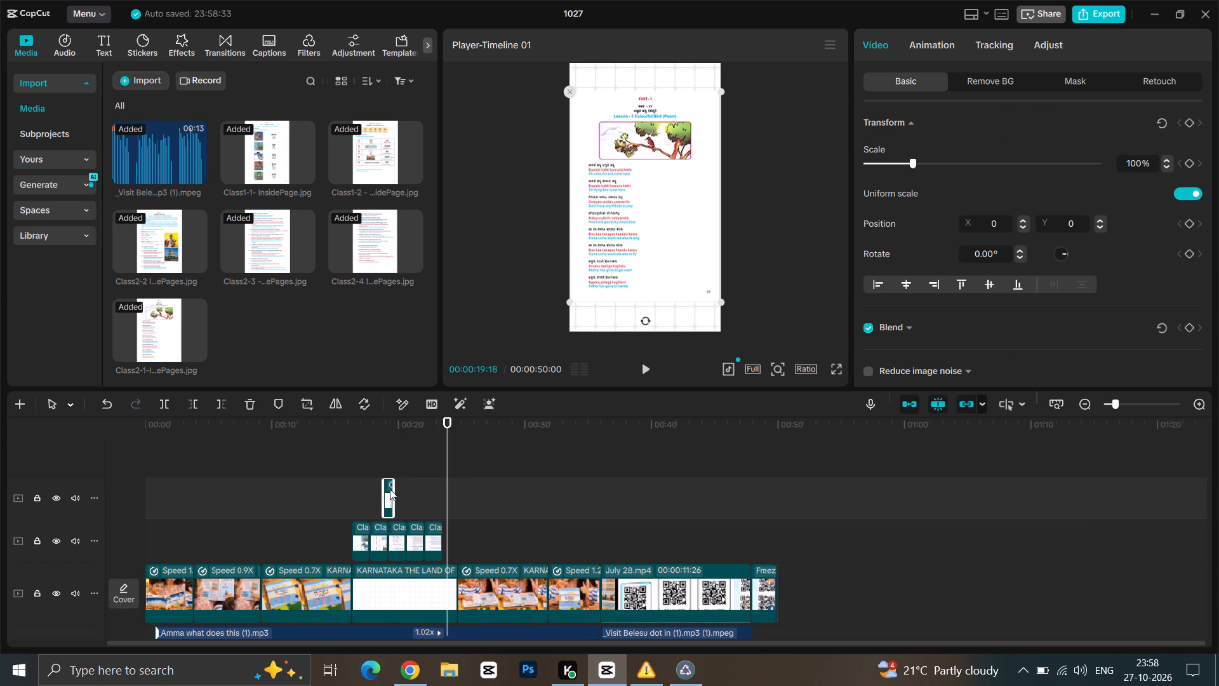
left_click_drag(390, 489, 406, 490)
left_click(383, 490)
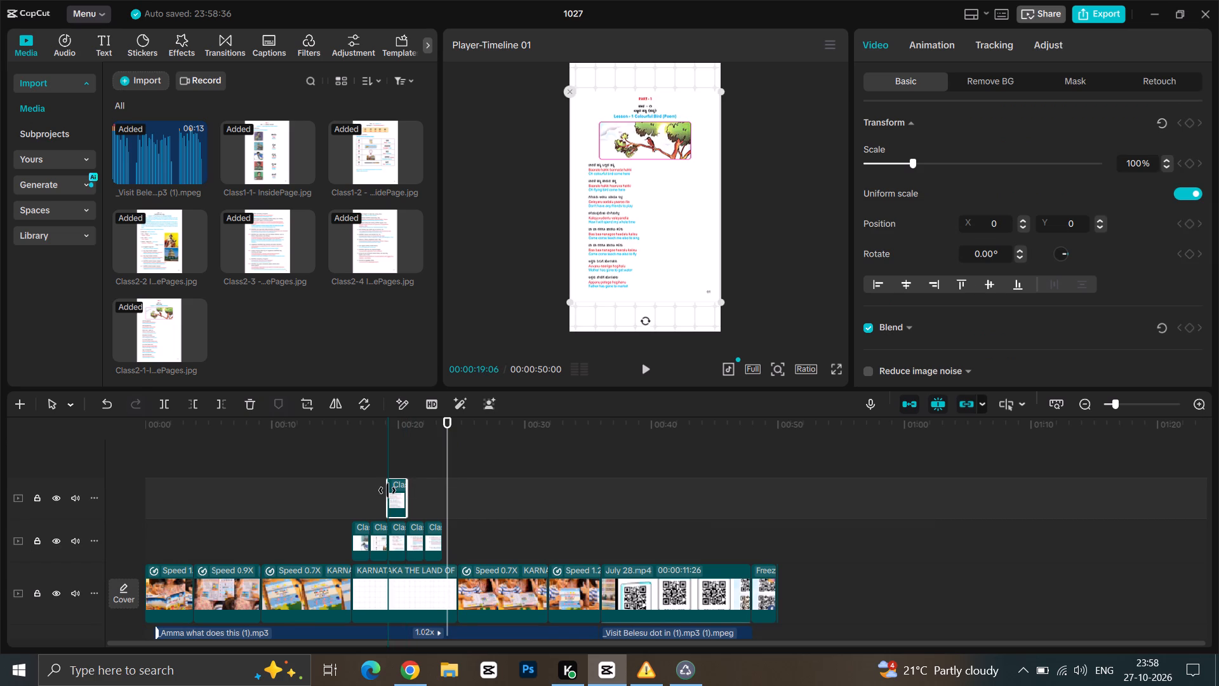
left_click(390, 459)
Scale the Class2-1 page to 92% and centre it in the frame at position X 0, Y 0.
left_click(399, 466)
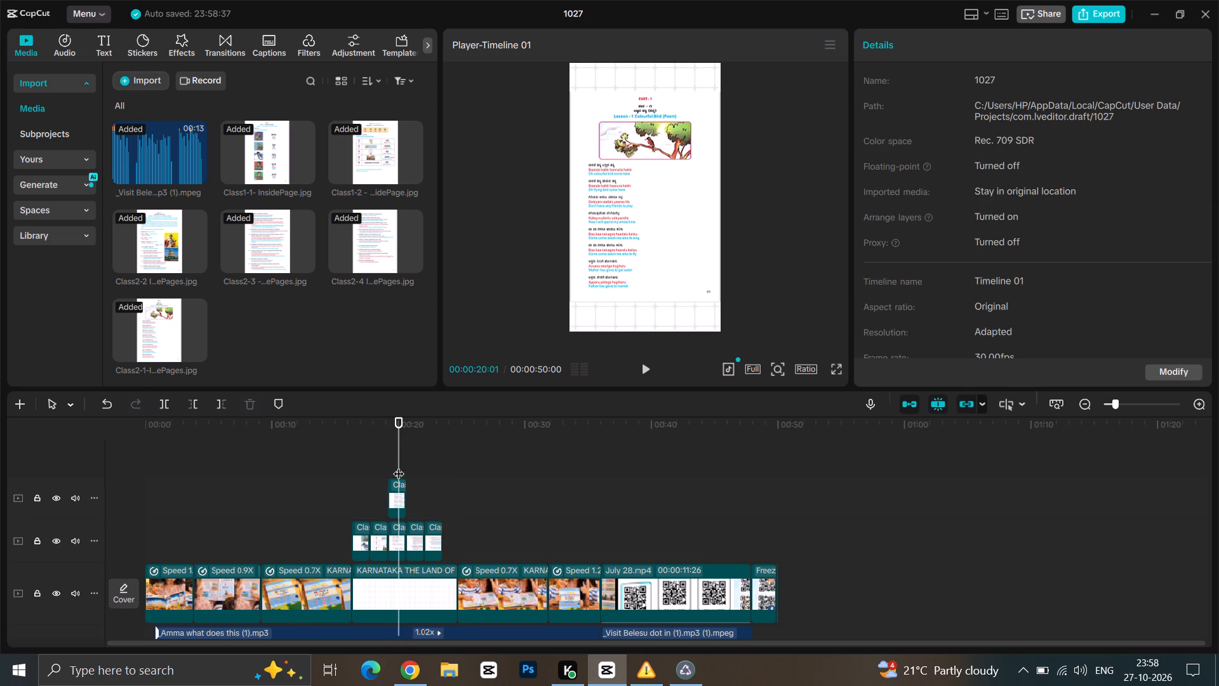
left_click_drag(717, 138, 688, 156)
left_click(658, 170)
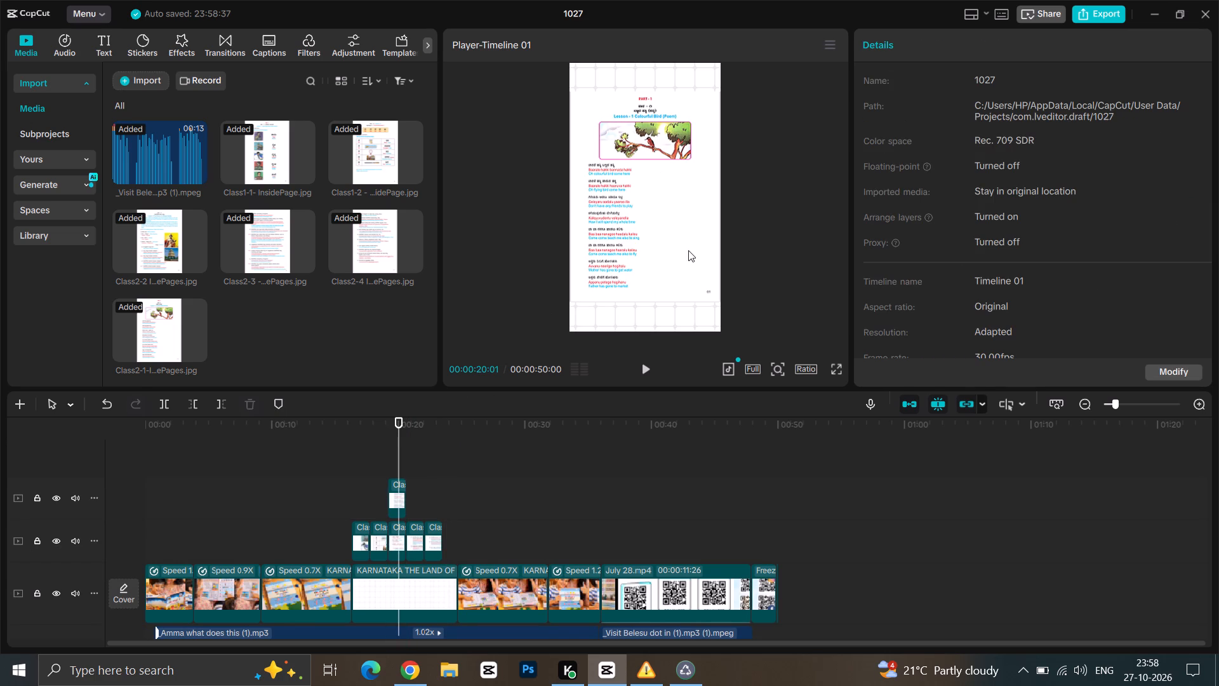
left_click(691, 261)
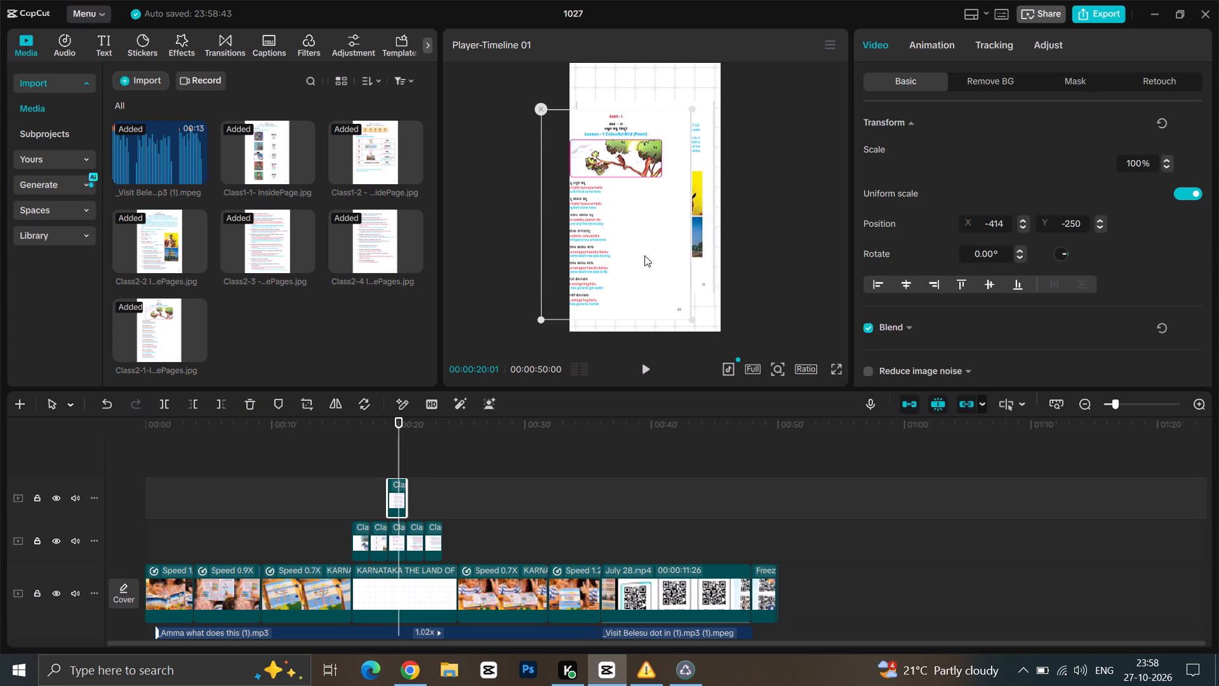
left_click_drag(644, 225, 677, 217)
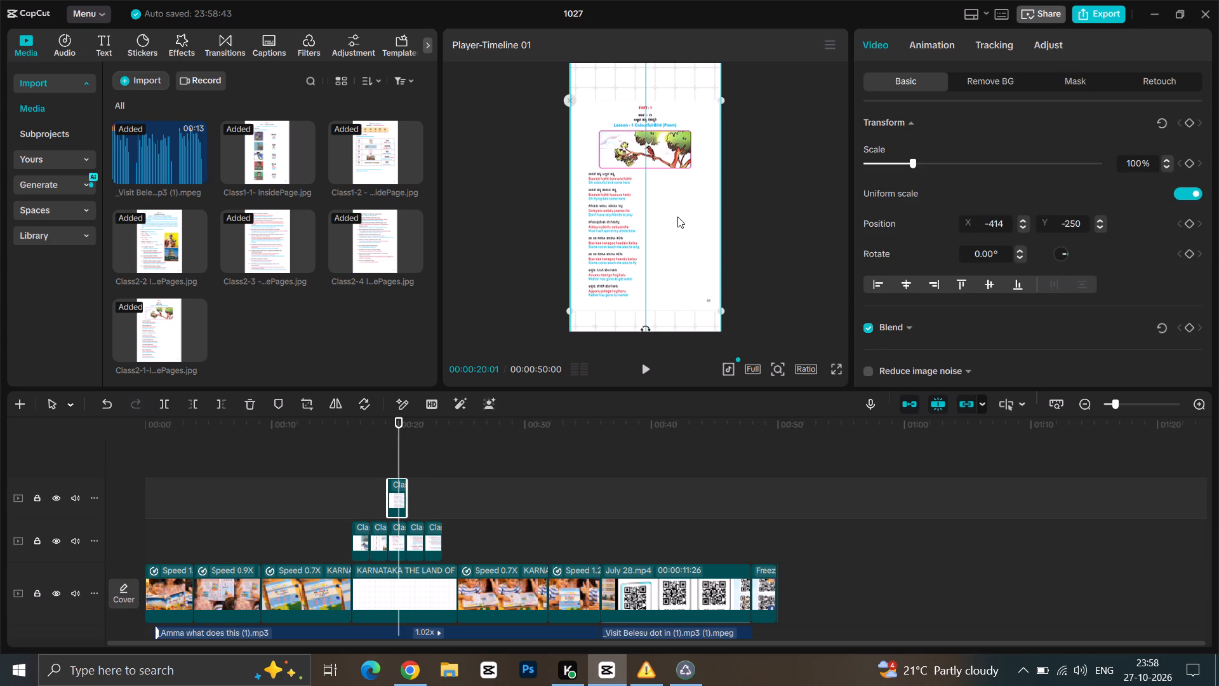
left_click_drag(677, 217, 677, 214)
left_click_drag(719, 311, 695, 277)
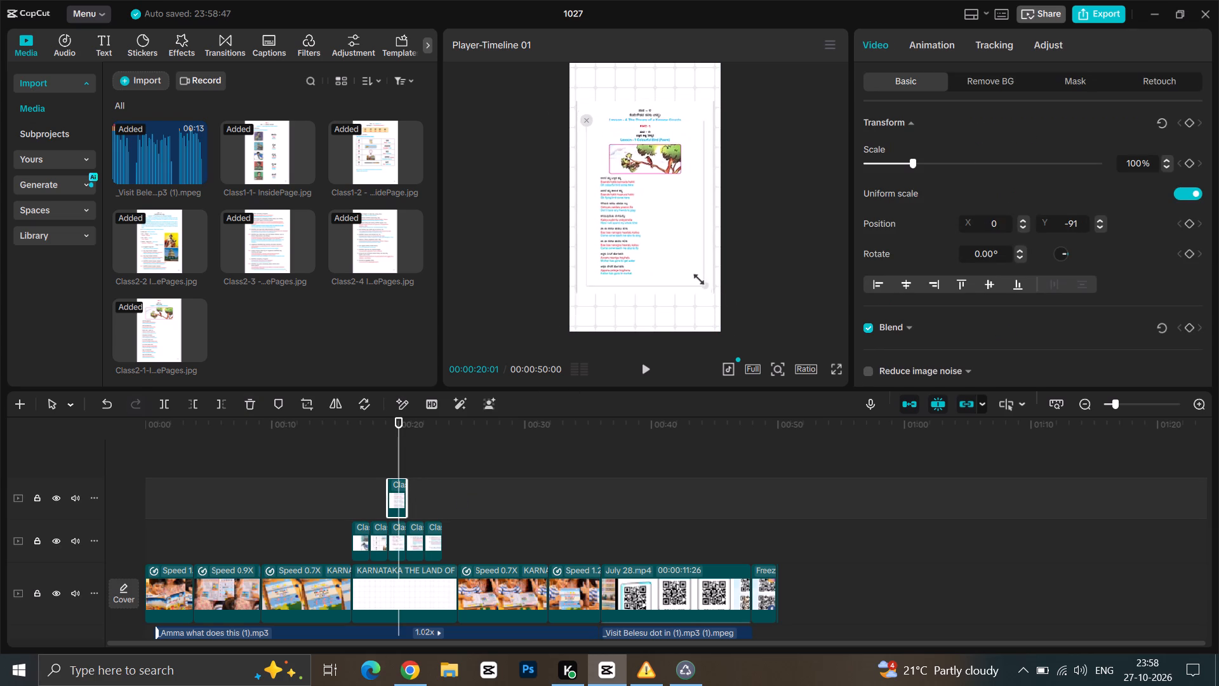
left_click_drag(695, 277, 708, 293)
left_click_drag(623, 166, 628, 166)
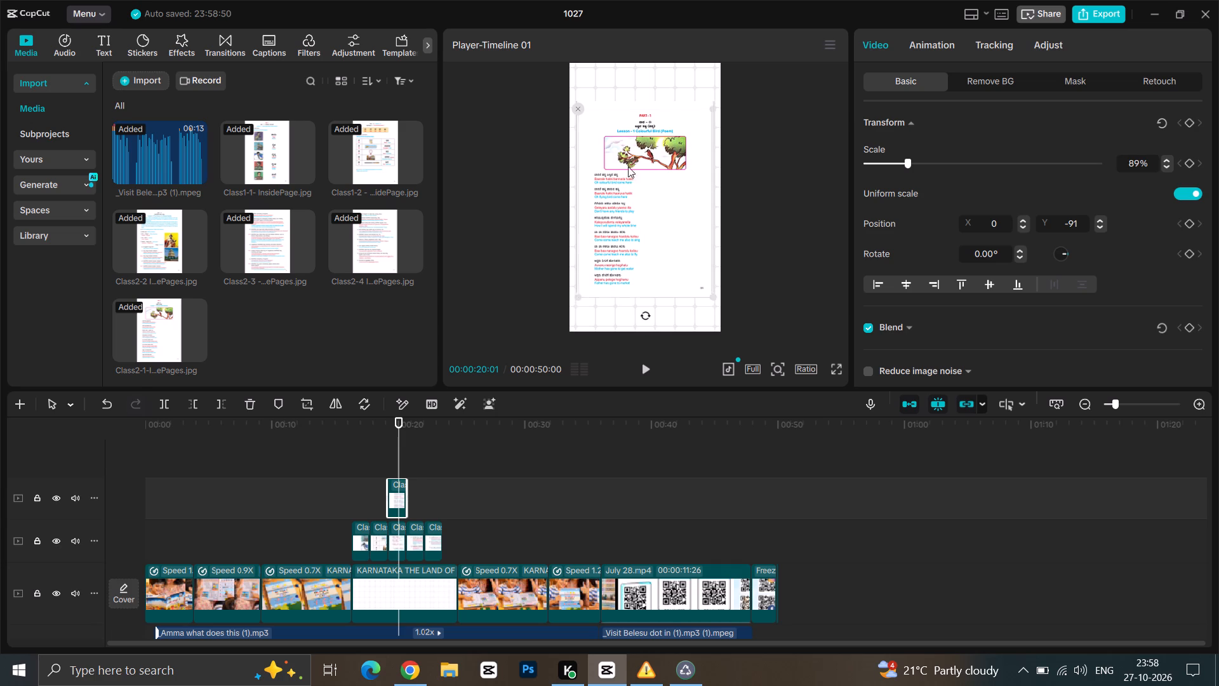
left_click_drag(628, 166, 623, 159)
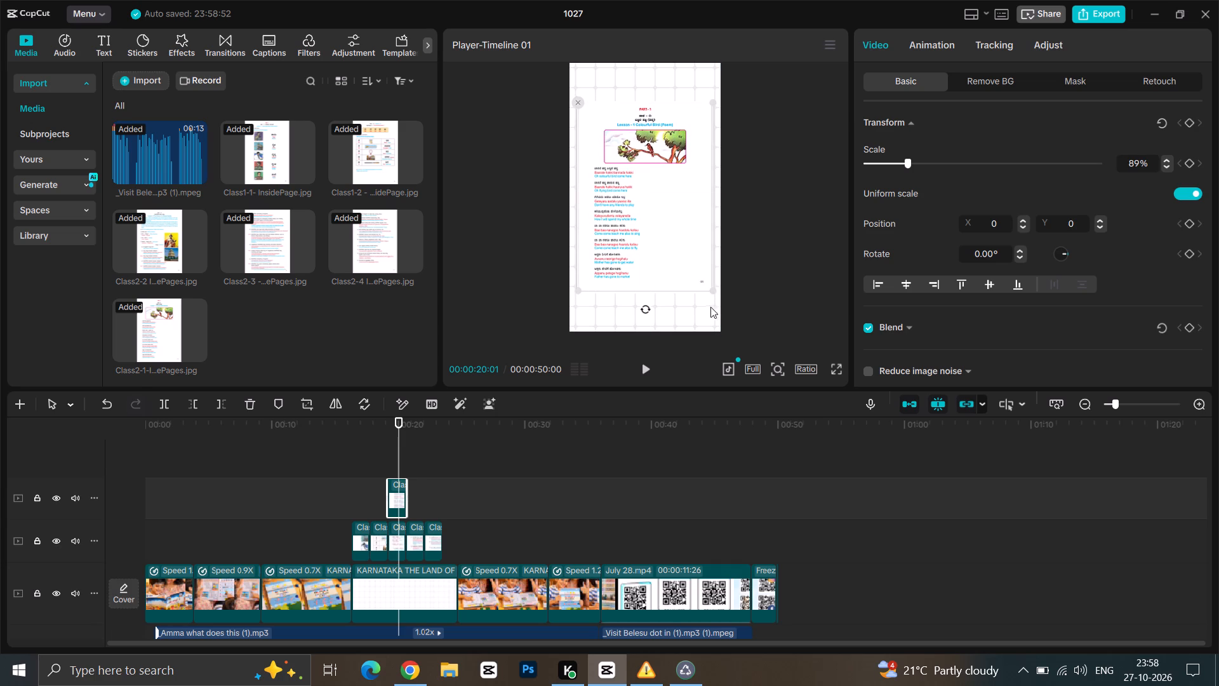
left_click(714, 291)
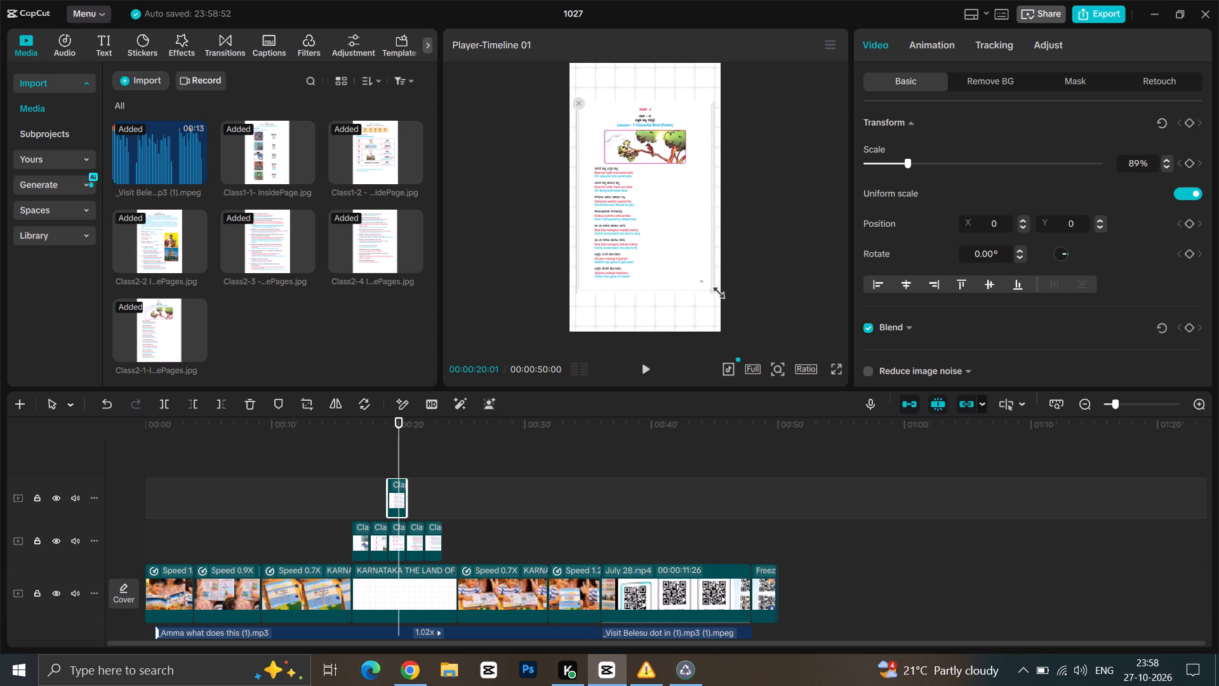
Move the Class2-1 page directly after the Class2-4 page on the same track and trim it to the grid background's end.
left_click(392, 498)
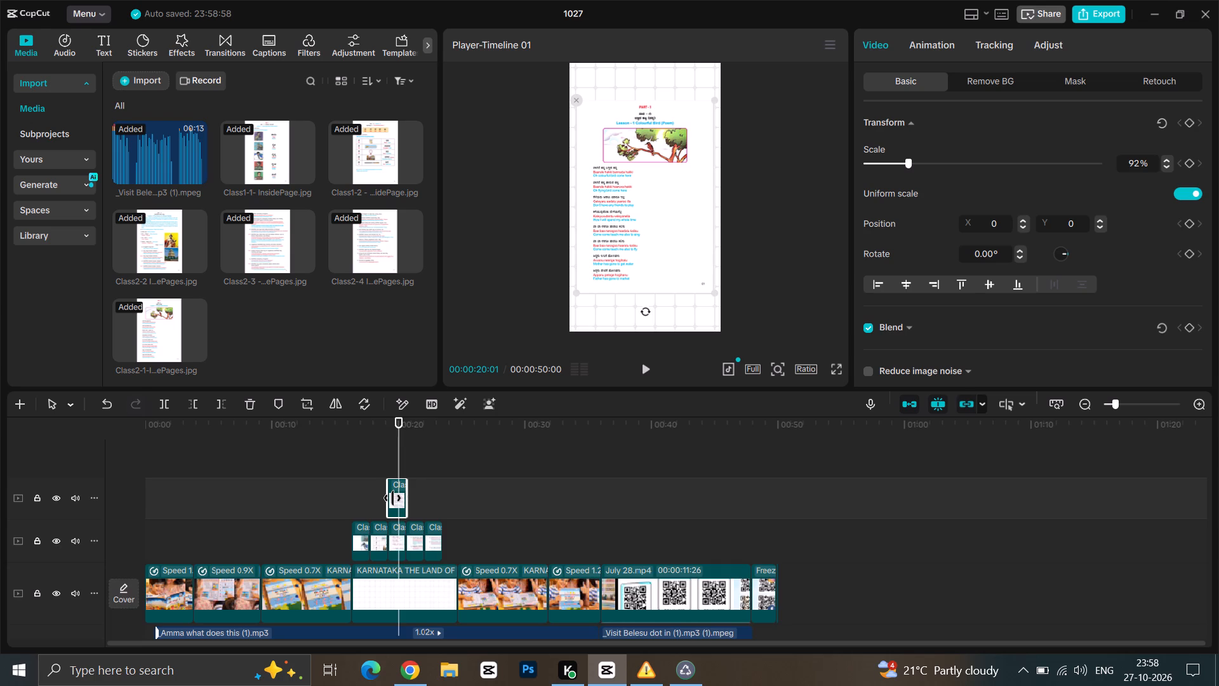
scroll(392, 498, "up", 2, "ctrl")
left_click_drag(428, 494, 490, 562)
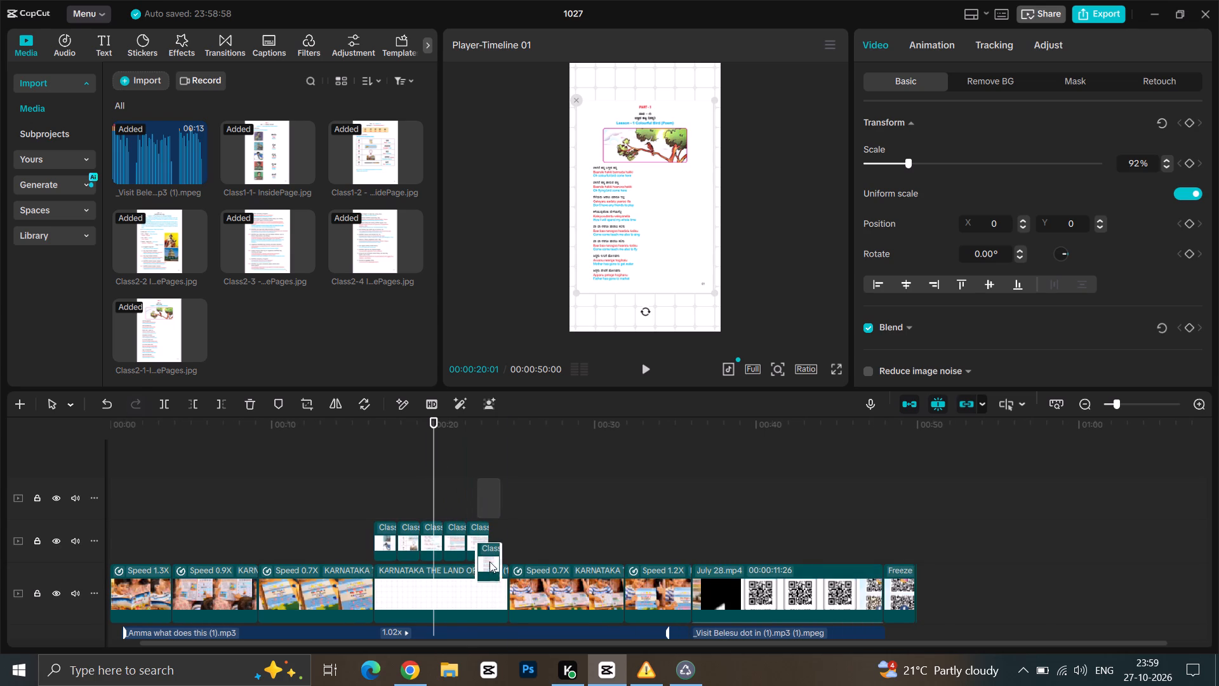
left_click_drag(490, 562, 501, 560)
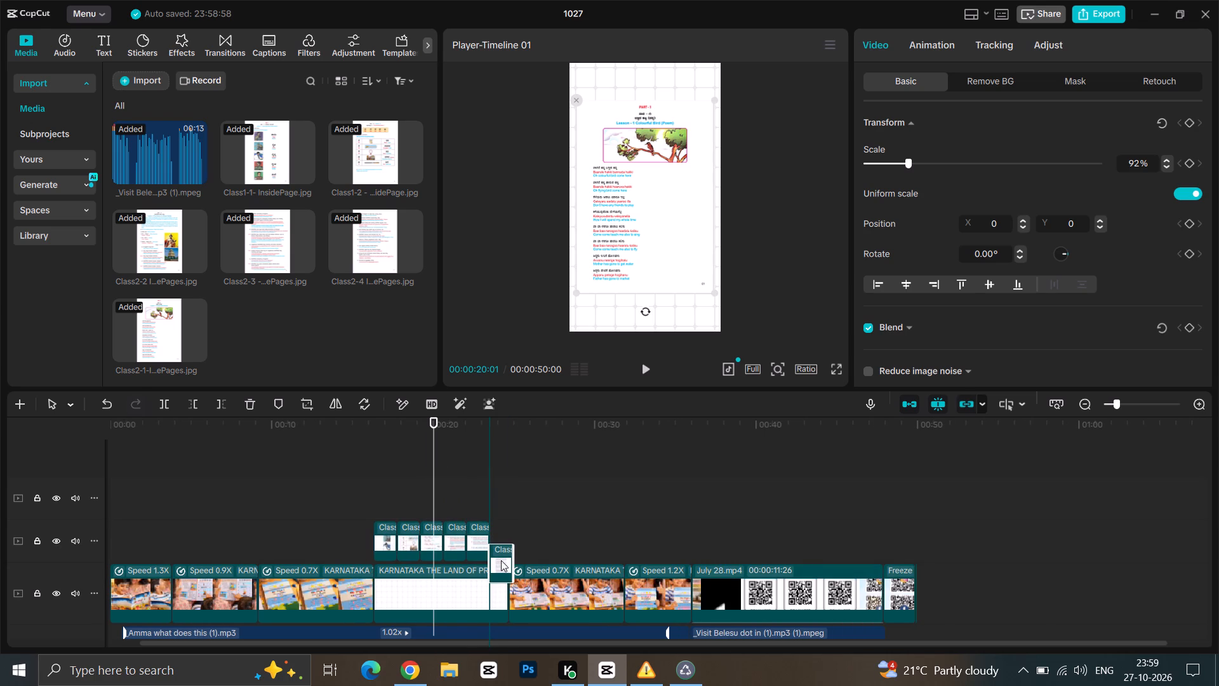
left_click_drag(501, 560, 502, 555)
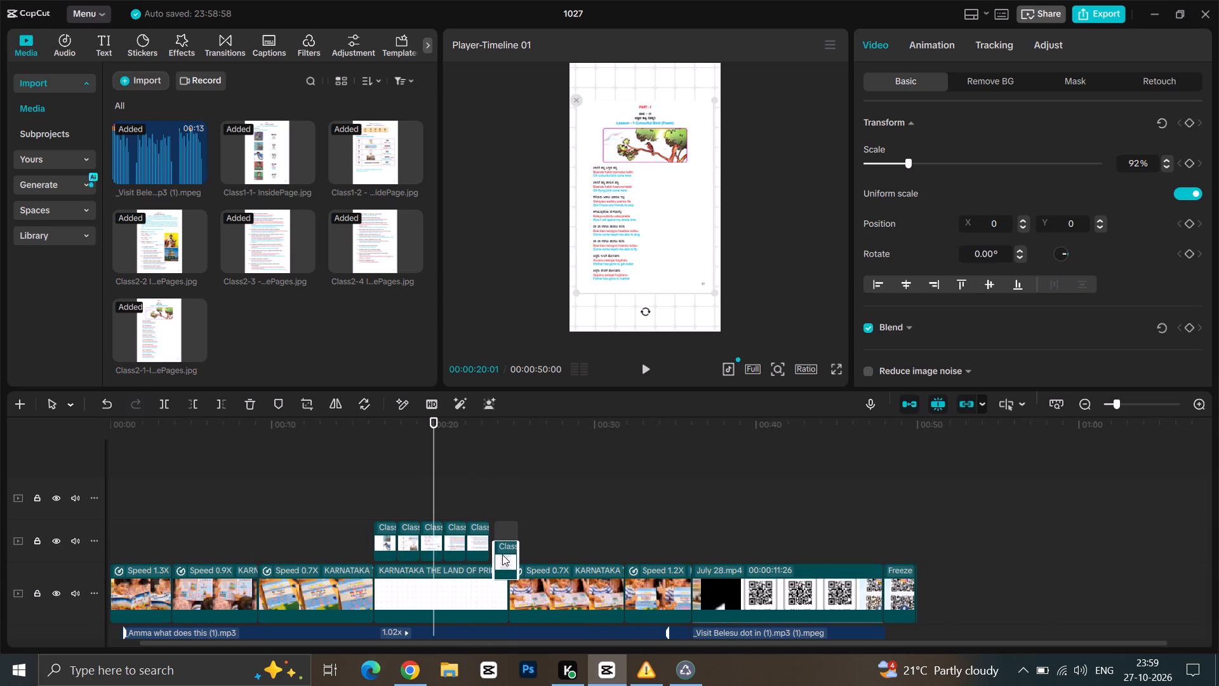
left_click_drag(502, 555, 501, 555)
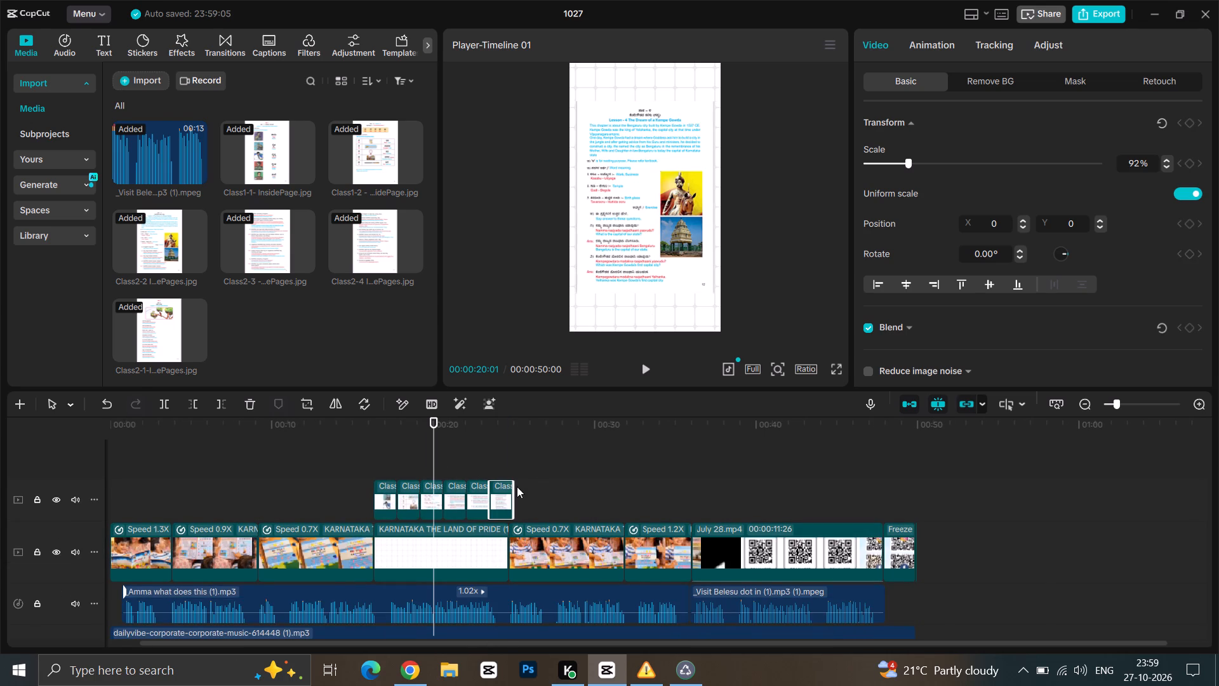
left_click(515, 487)
Play back the first inside pages from just before the grid background section.
left_click(364, 457)
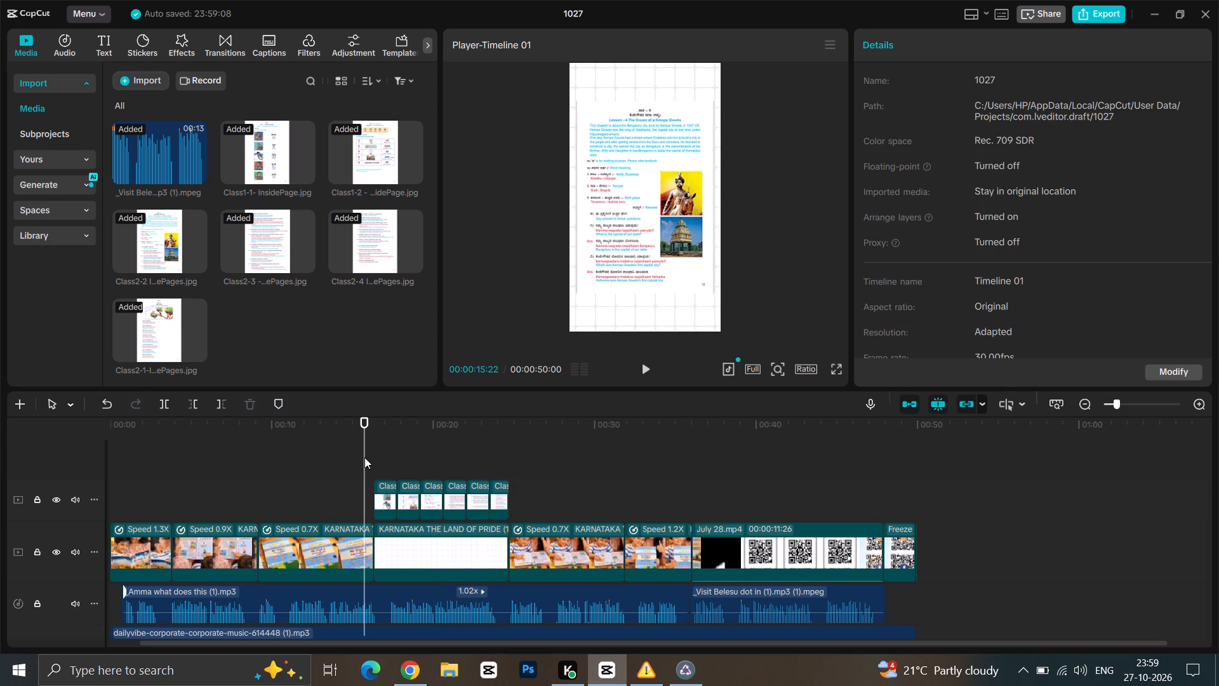
key("space")
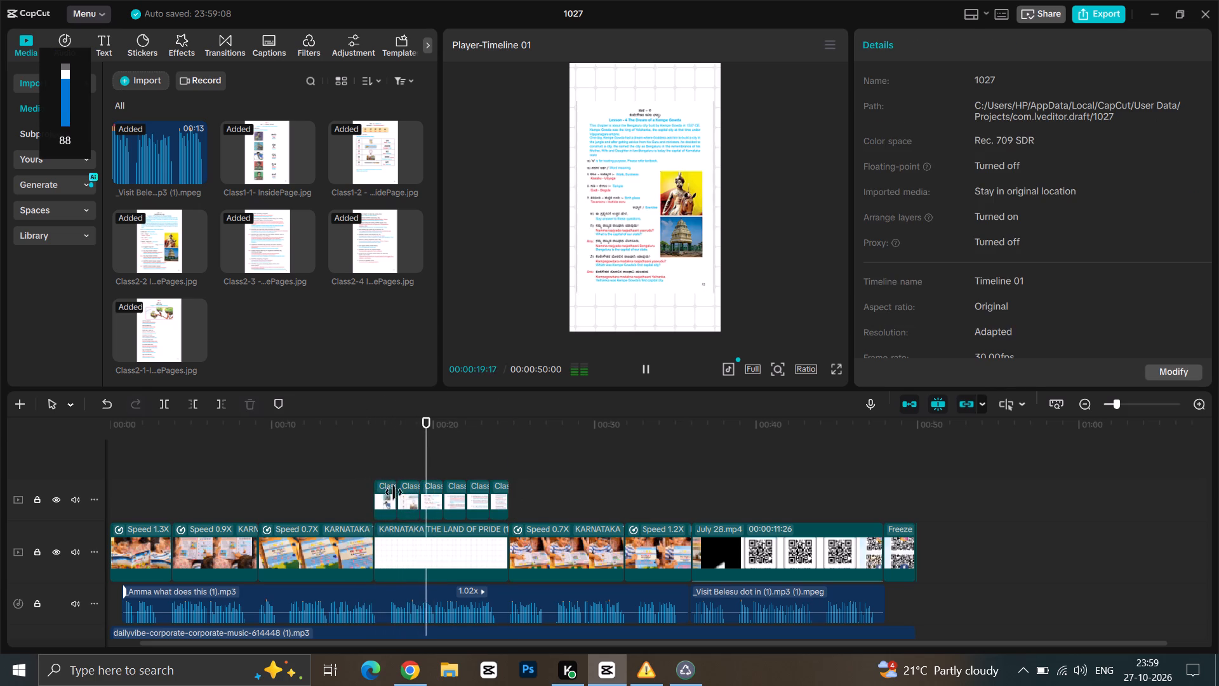
left_click(641, 365)
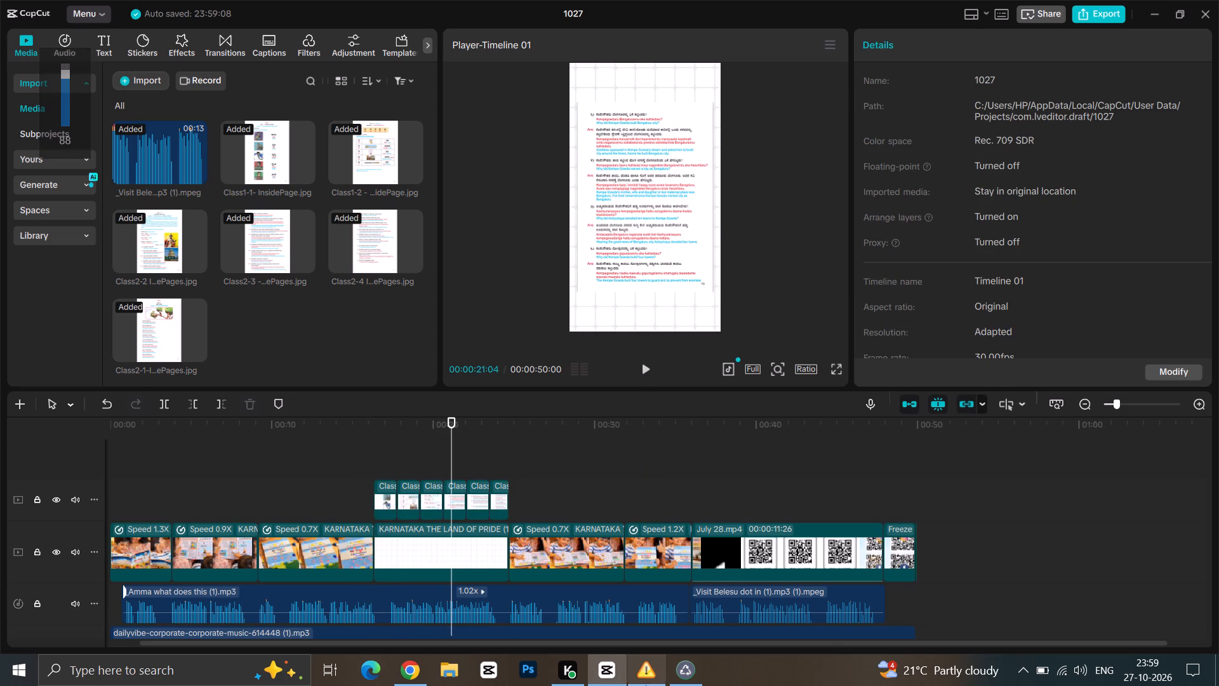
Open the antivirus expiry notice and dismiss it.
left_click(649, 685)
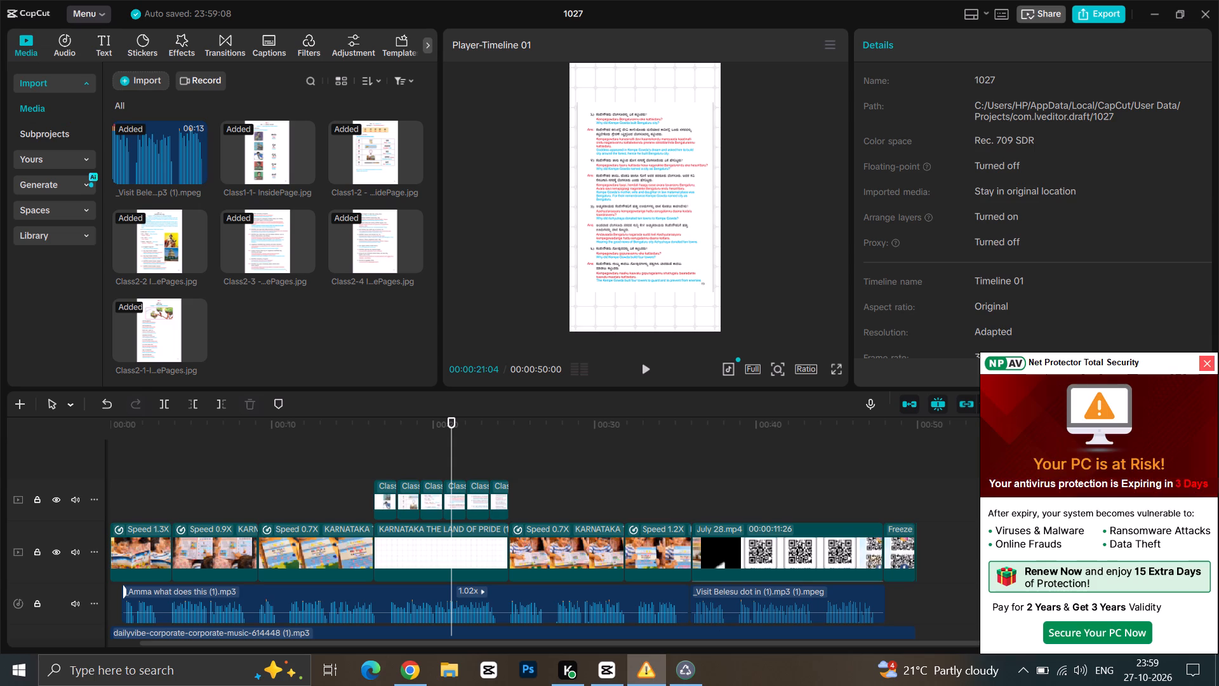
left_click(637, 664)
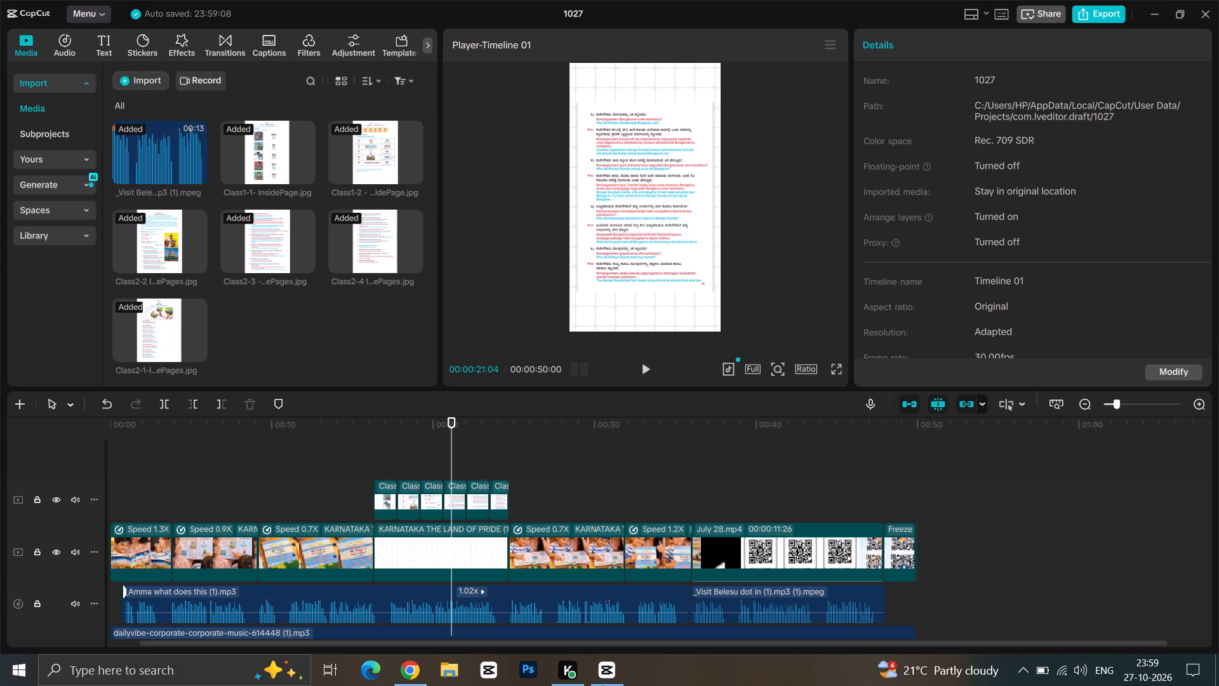
Play back the video from just before the inside pages into the QR ending.
left_click(370, 468)
key("space")
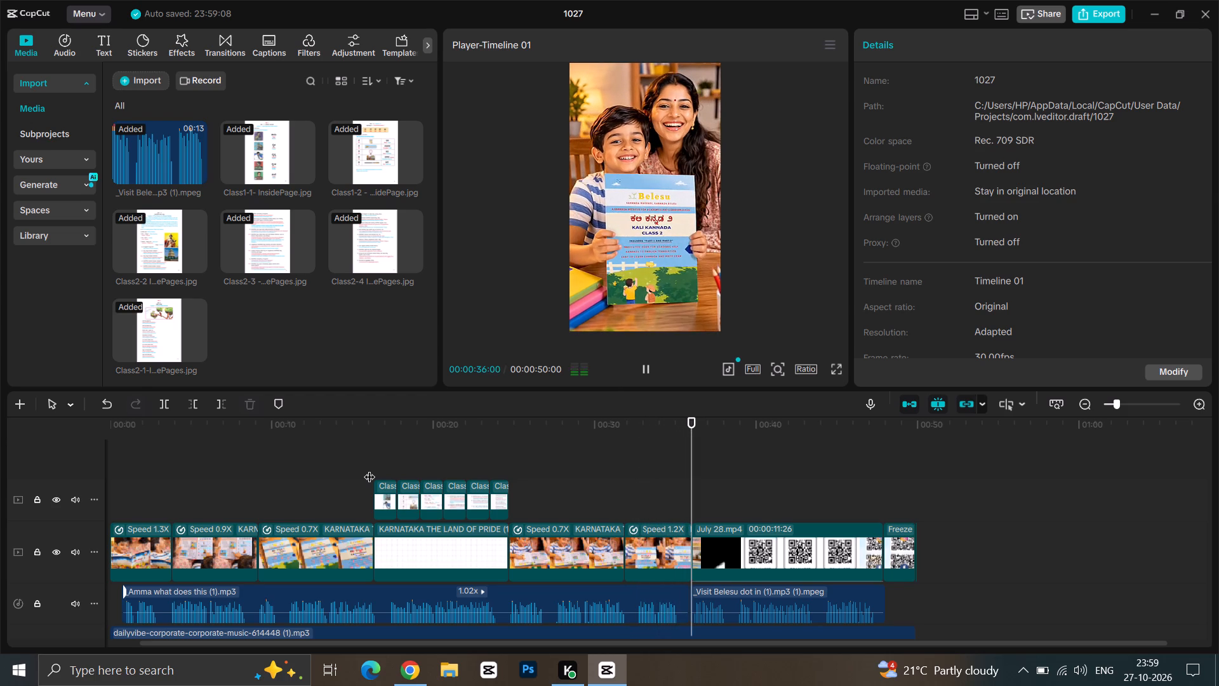
scroll(590, 624, "down", 3)
scroll(571, 551, "down", 2, "ctrl")
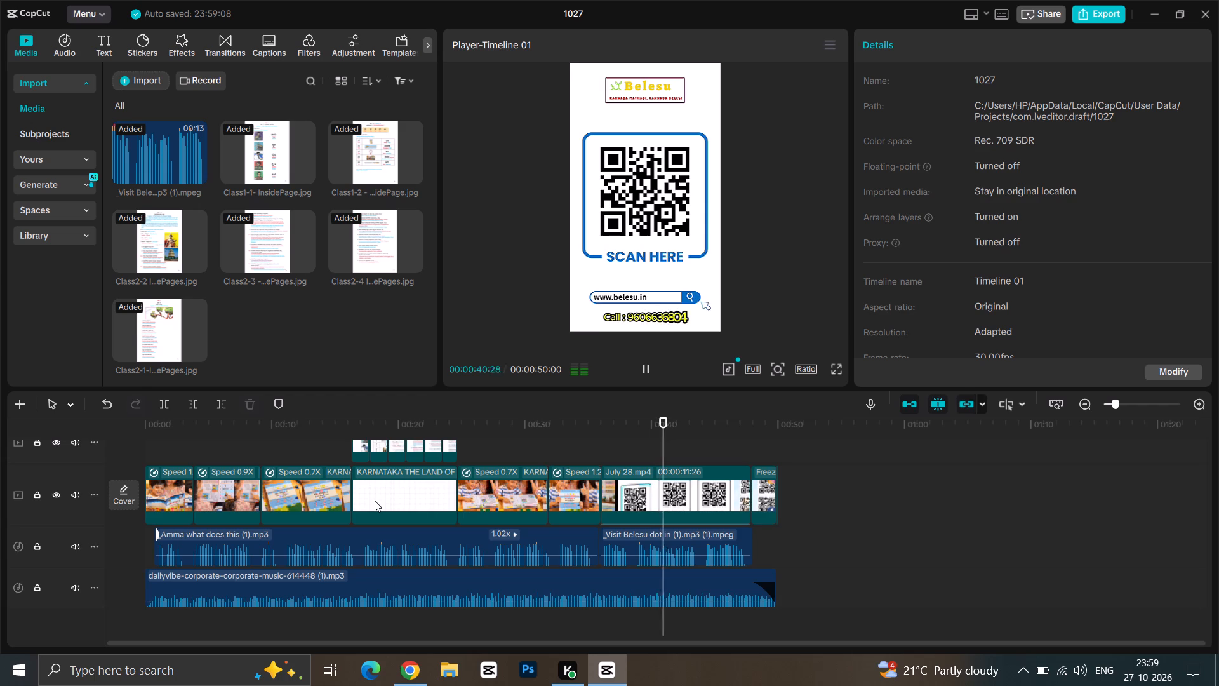
scroll(375, 501, "up", 2)
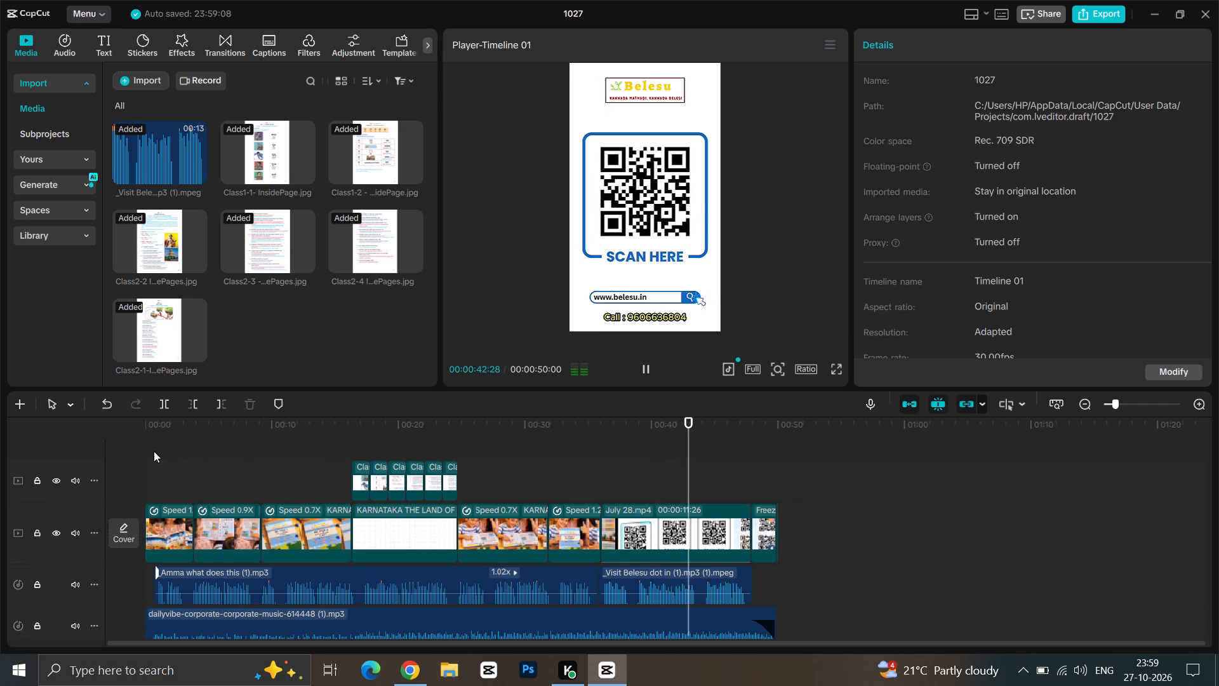
Return to the start of the timeline and import the Belesu-FinalLogo-withspace (1) image.
left_click(154, 451)
left_click_drag(154, 451, 140, 451)
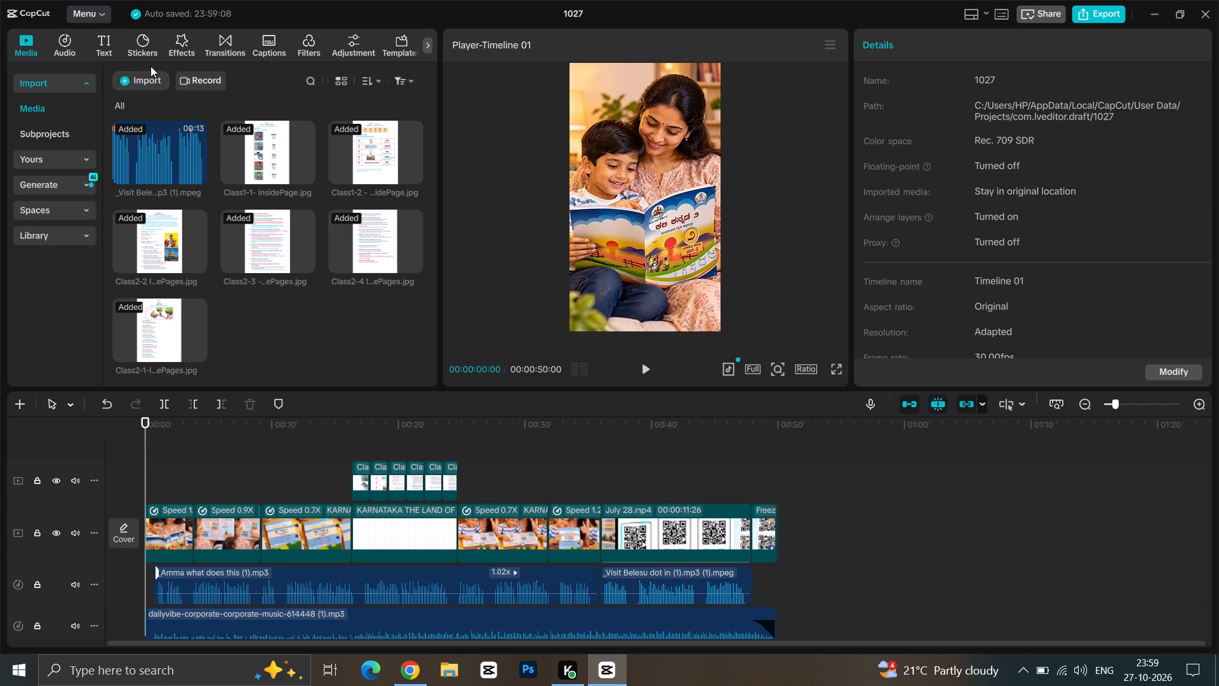
left_click(149, 72)
left_click(180, 118)
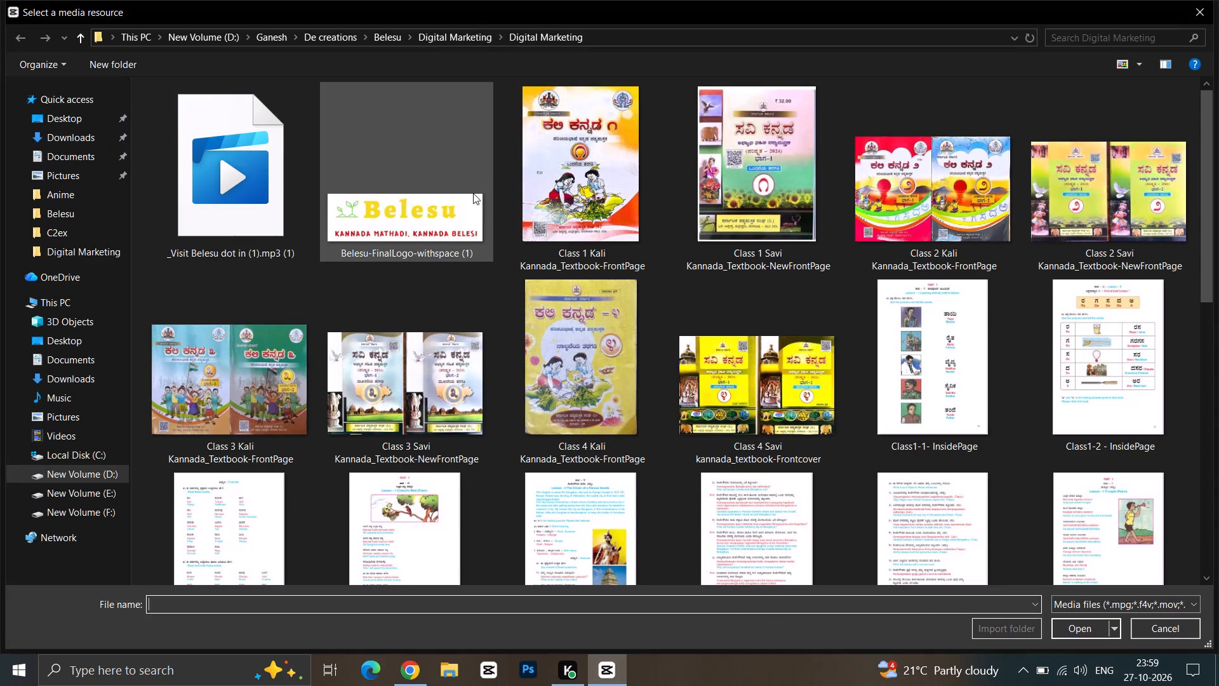
double_click(460, 192)
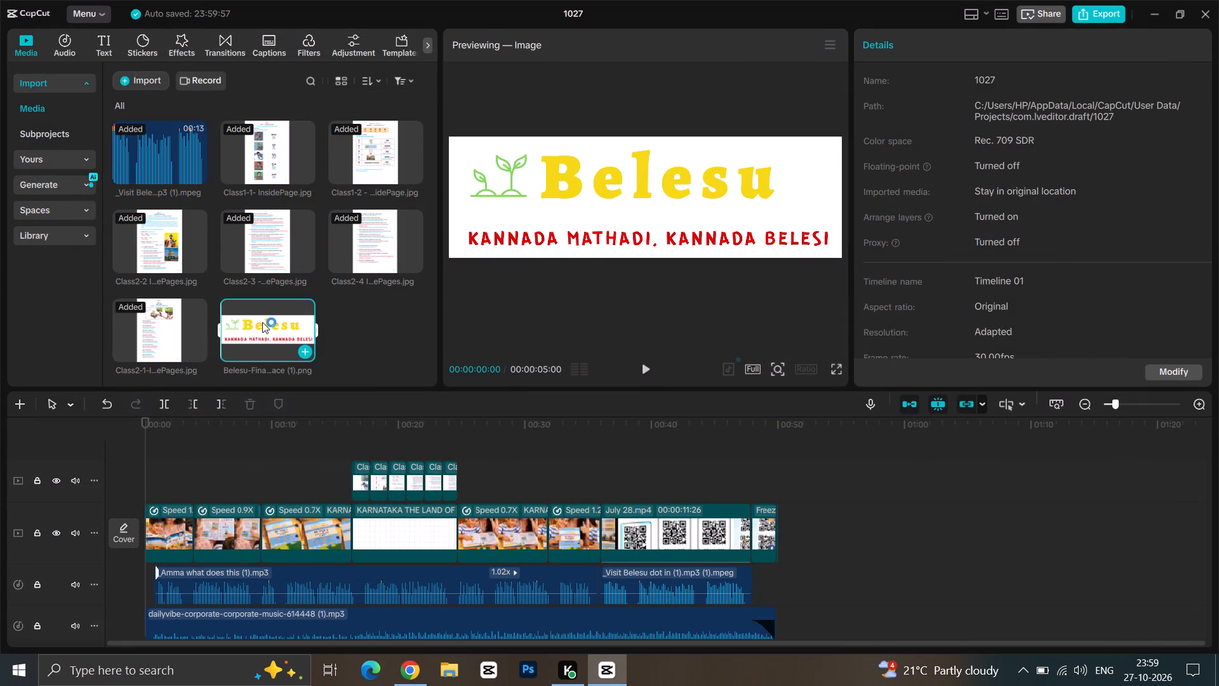
Add the Belesu logo on a new top track from the start and extend it to 00:00:35:27, up to the July 28 clip.
left_click_drag(264, 328, 152, 452)
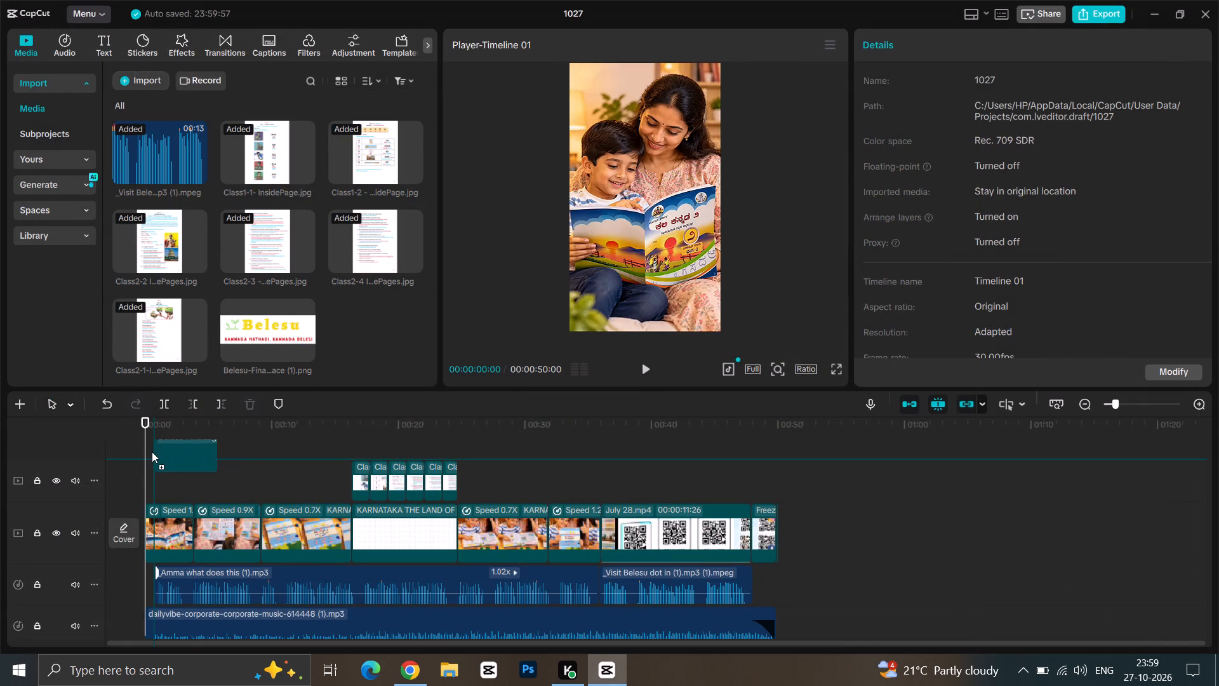
left_click_drag(152, 452, 148, 452)
left_click_drag(210, 472, 368, 468)
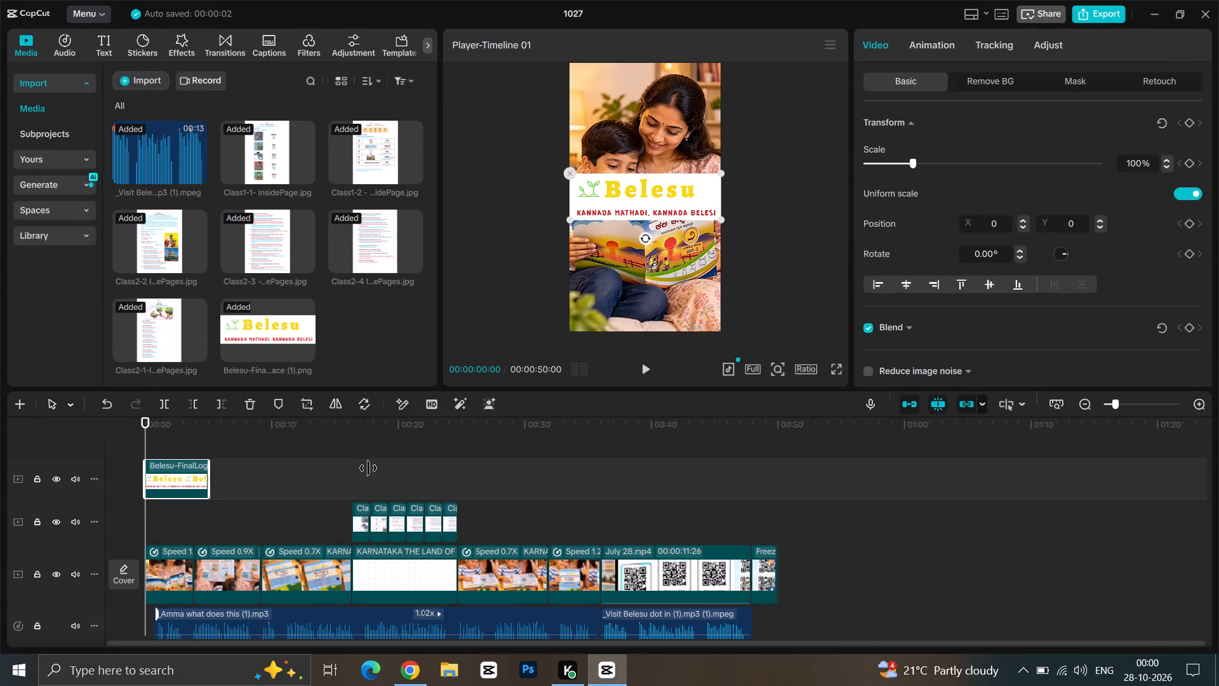
left_click_drag(368, 468, 595, 519)
Scale the Belesu logo down to 17% and place it in the video frame's top-right corner, at about X 895, Y 1863.
left_click_drag(570, 218, 573, 218)
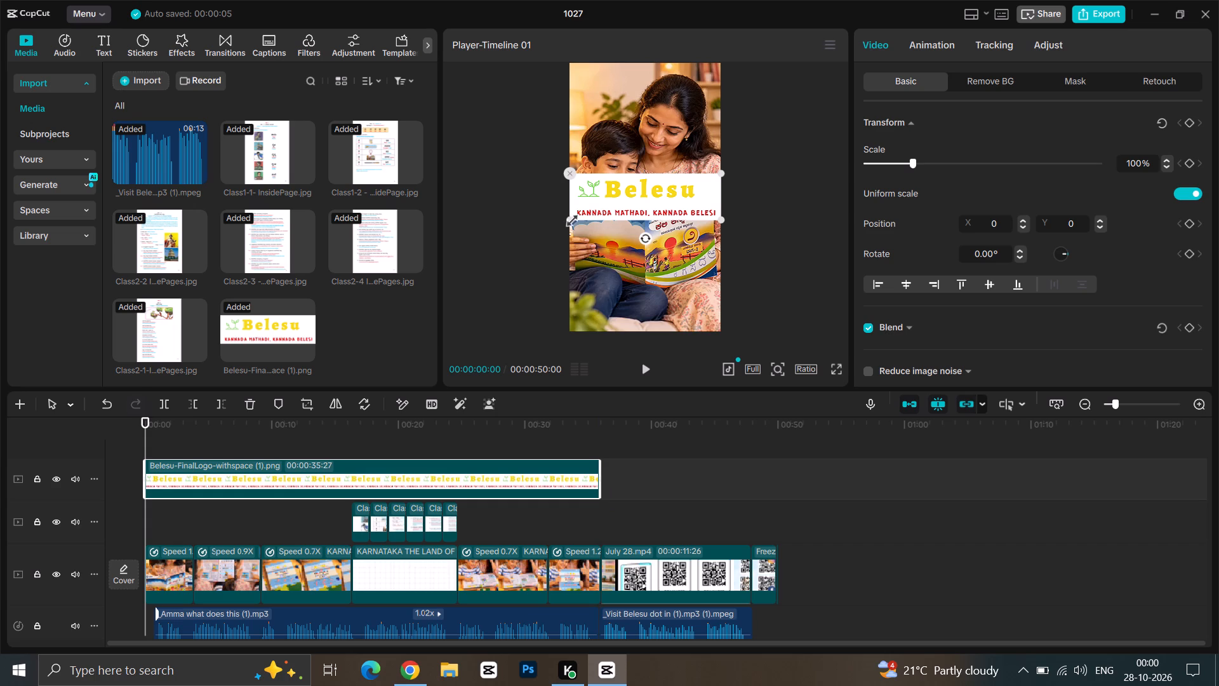
left_click_drag(573, 218, 649, 163)
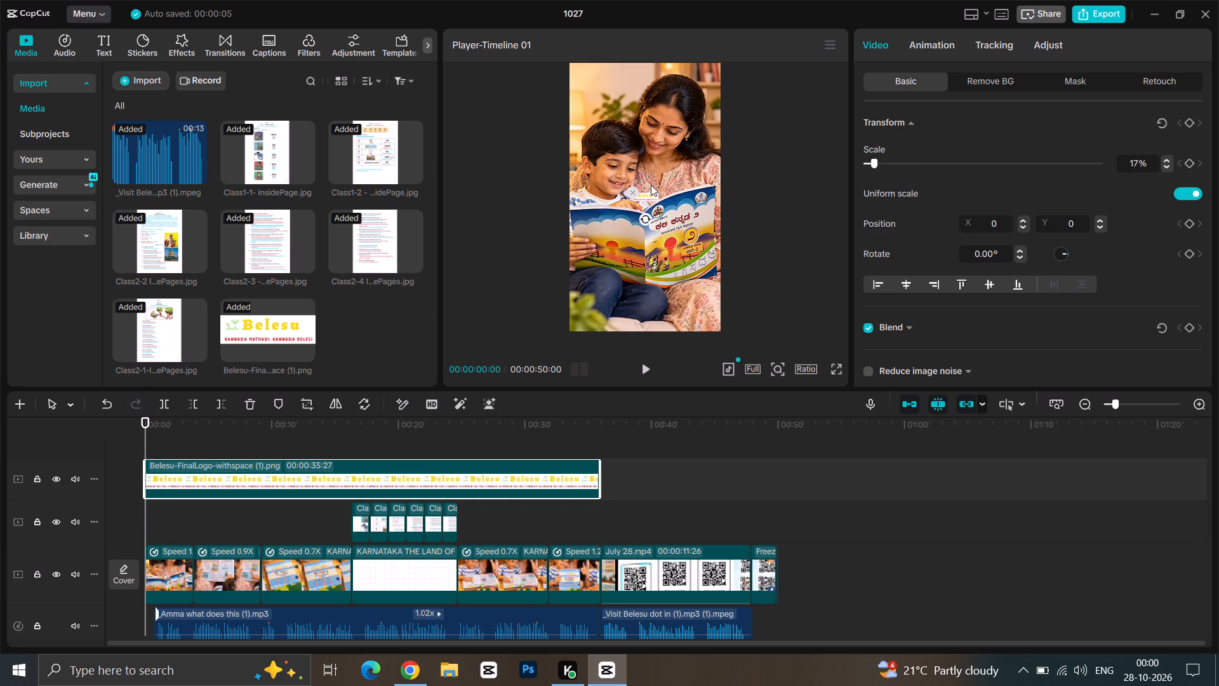
left_click_drag(649, 196, 707, 64)
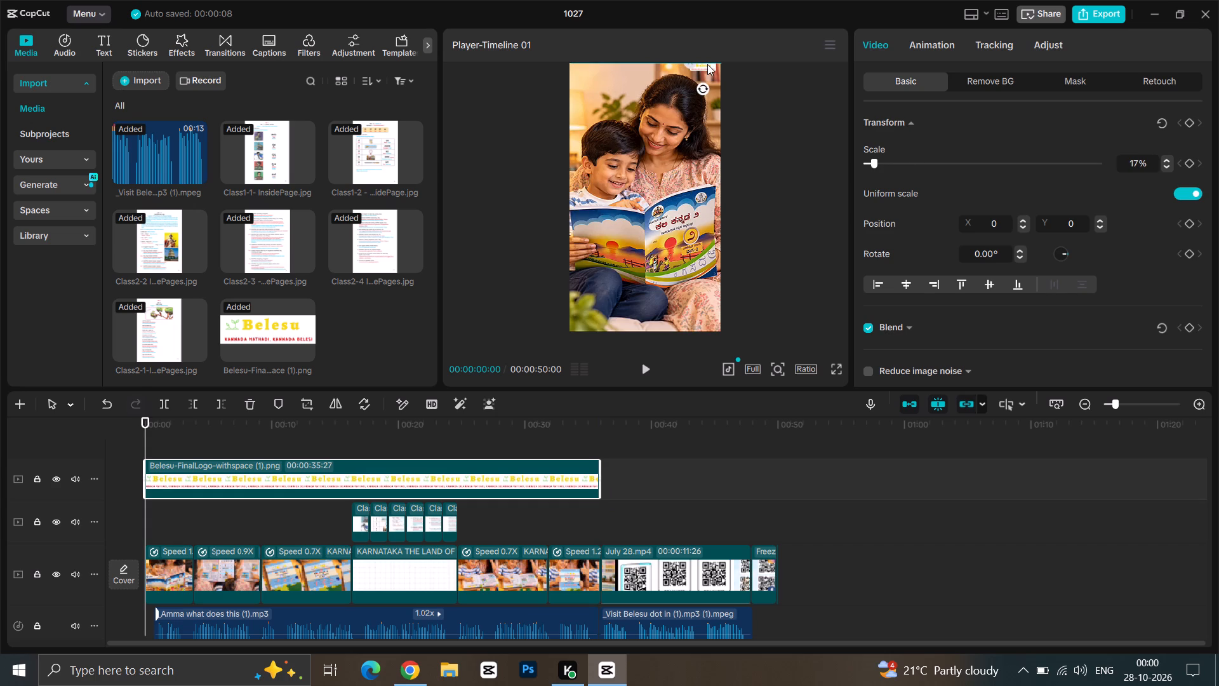
left_click_drag(707, 64, 710, 64)
Nudge the logo slightly inward from the frame's corner to about X 872, Y 1845, and check it in full screen.
scroll(705, 104, "up", 6, "ctrl")
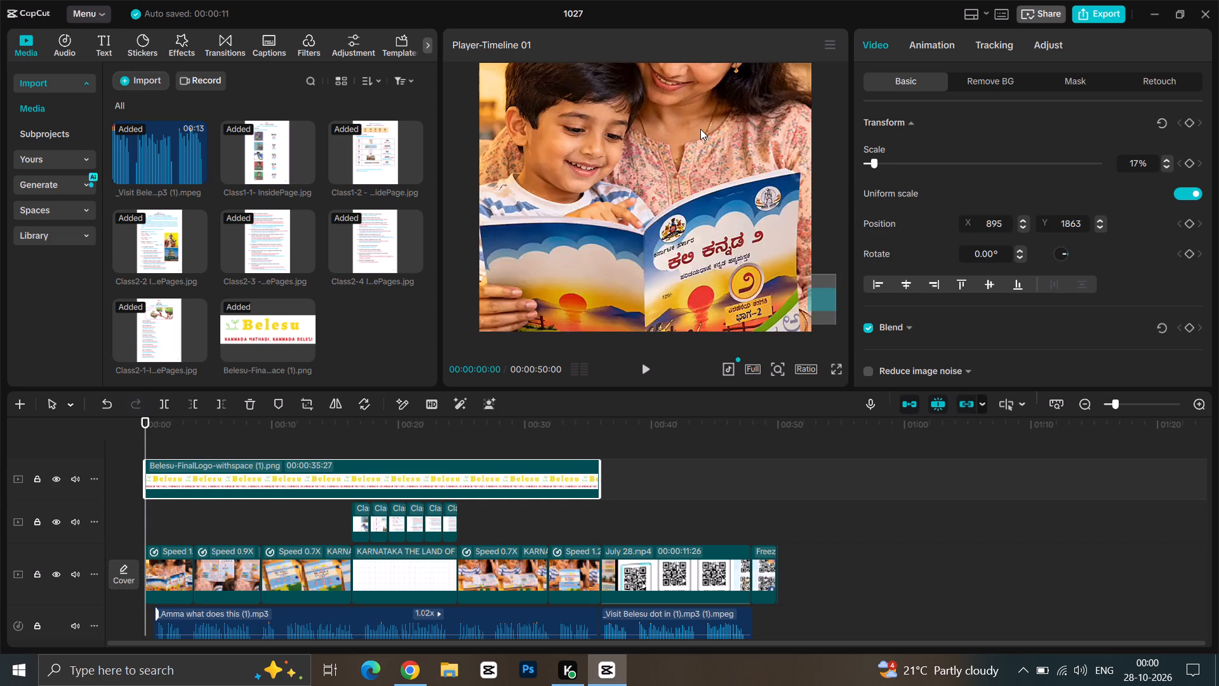
scroll(700, 129, "up", 6, "ctrl")
scroll(700, 129, "down", 1, "ctrl")
scroll(700, 129, "up", 5, "ctrl")
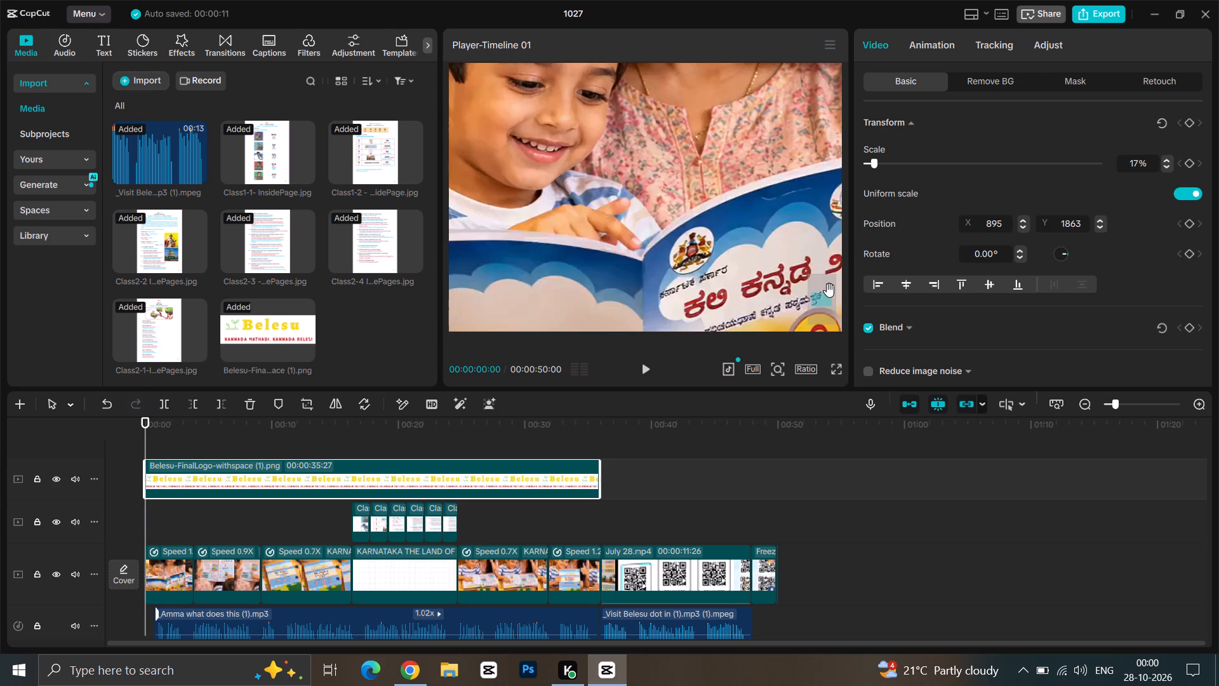
left_click_drag(829, 290, 865, 170)
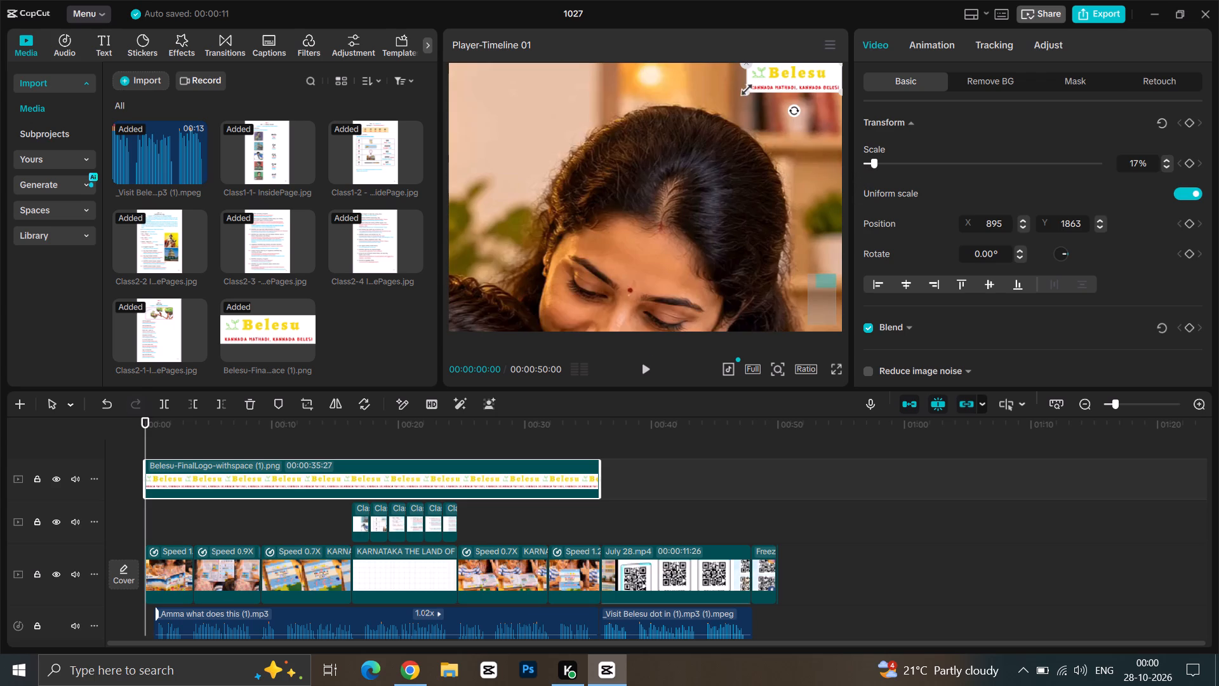
left_click_drag(744, 90, 743, 82)
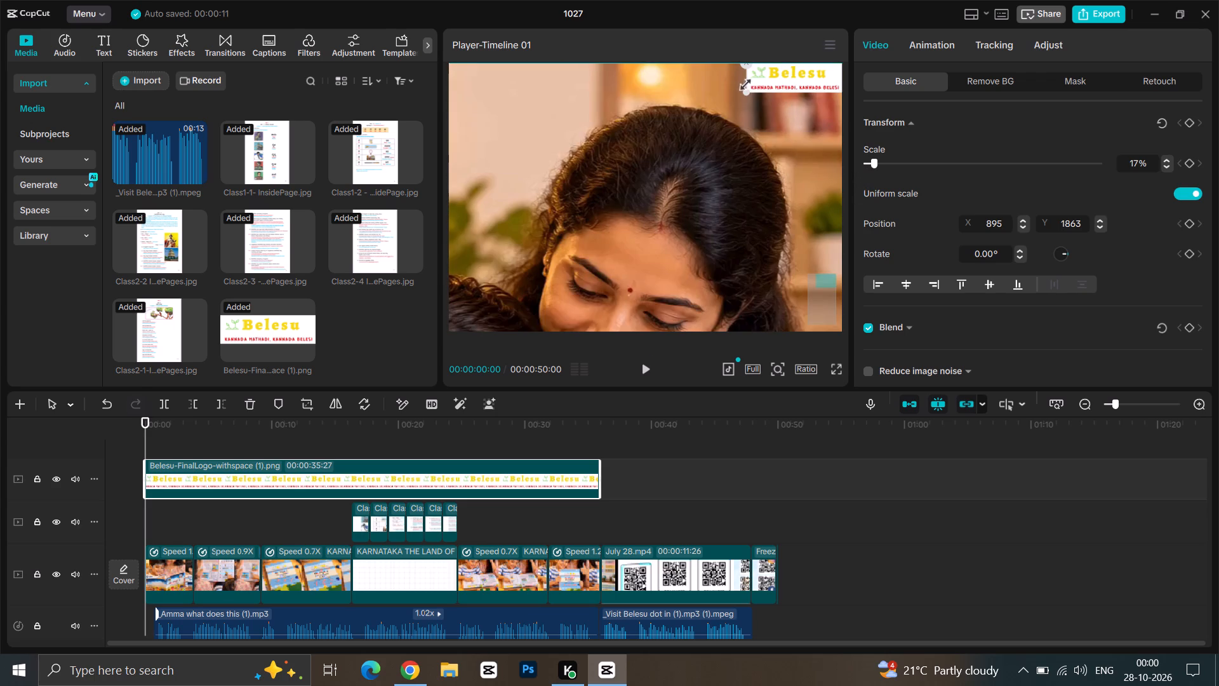
left_click_drag(743, 82, 754, 80)
left_click_drag(797, 79, 790, 85)
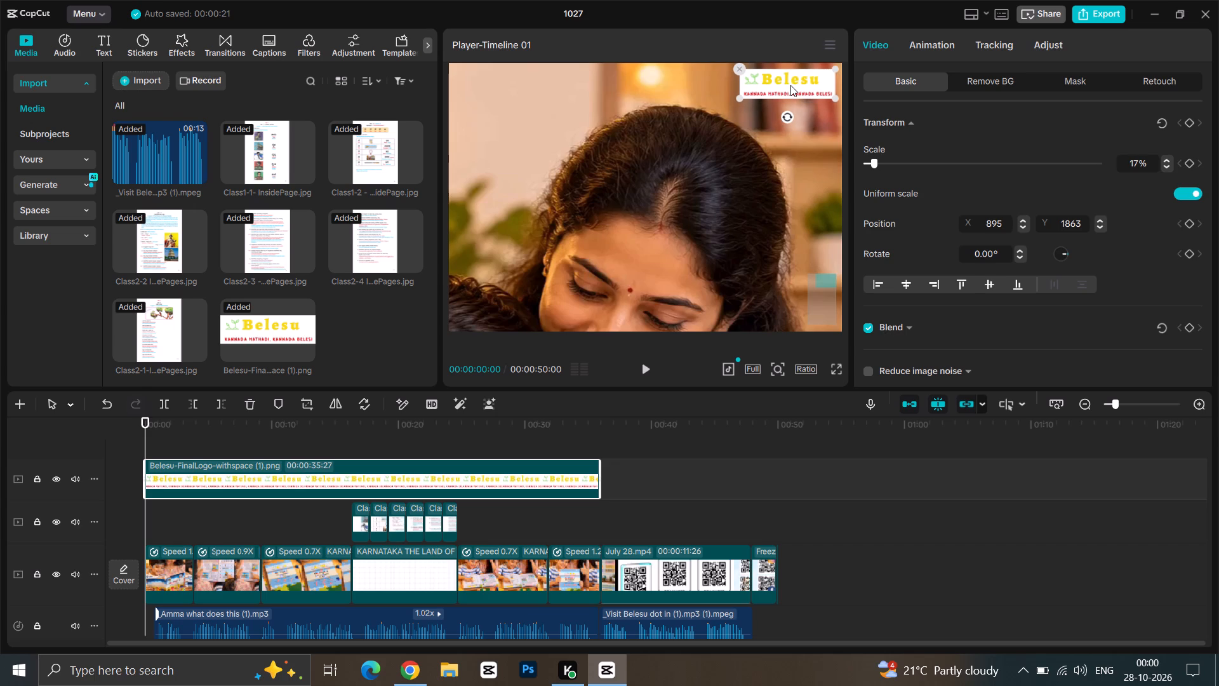
left_click_drag(790, 85, 791, 84)
left_click(832, 363)
left_click(833, 366)
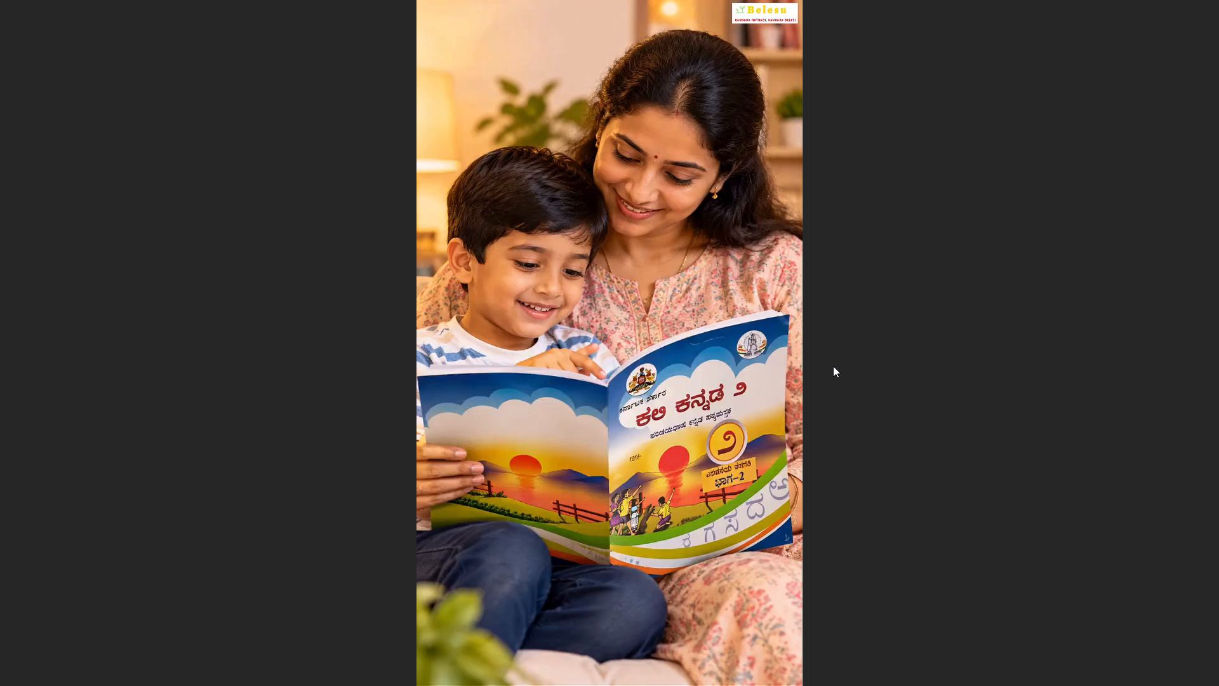
key("Escape")
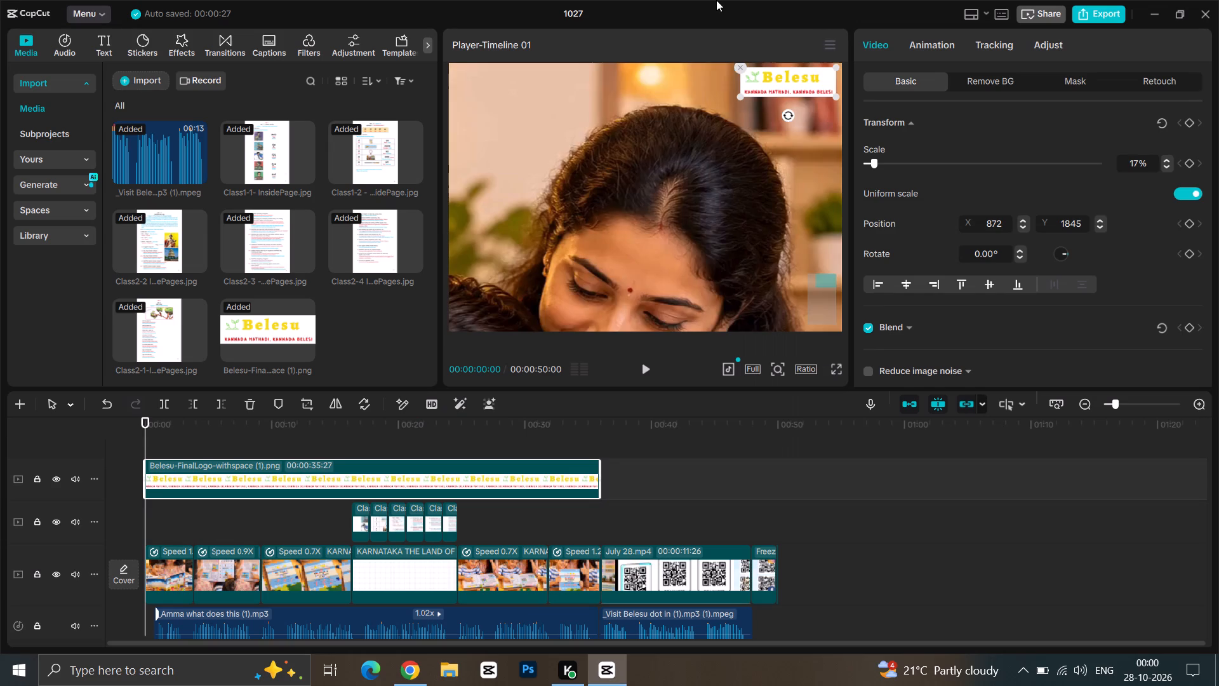
Fine-tune the logo to 16% scale at about X 891, Y 1851, check it in full screen, and deselect it.
left_click(736, 96)
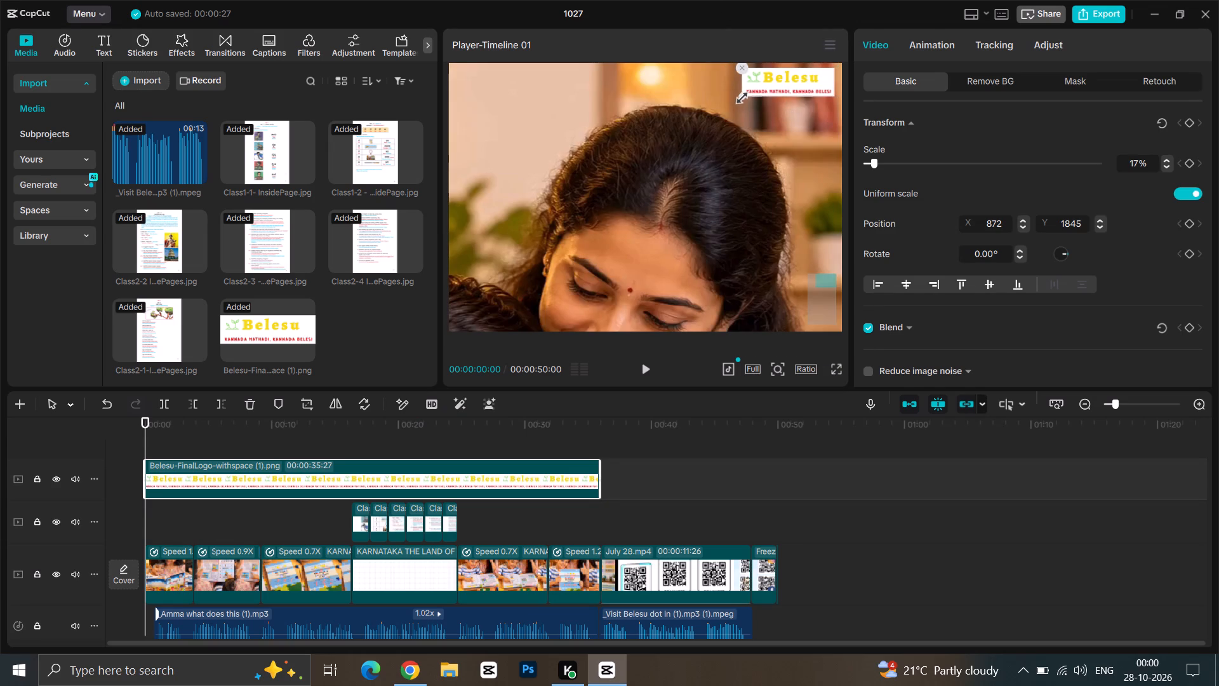
right_click(741, 95)
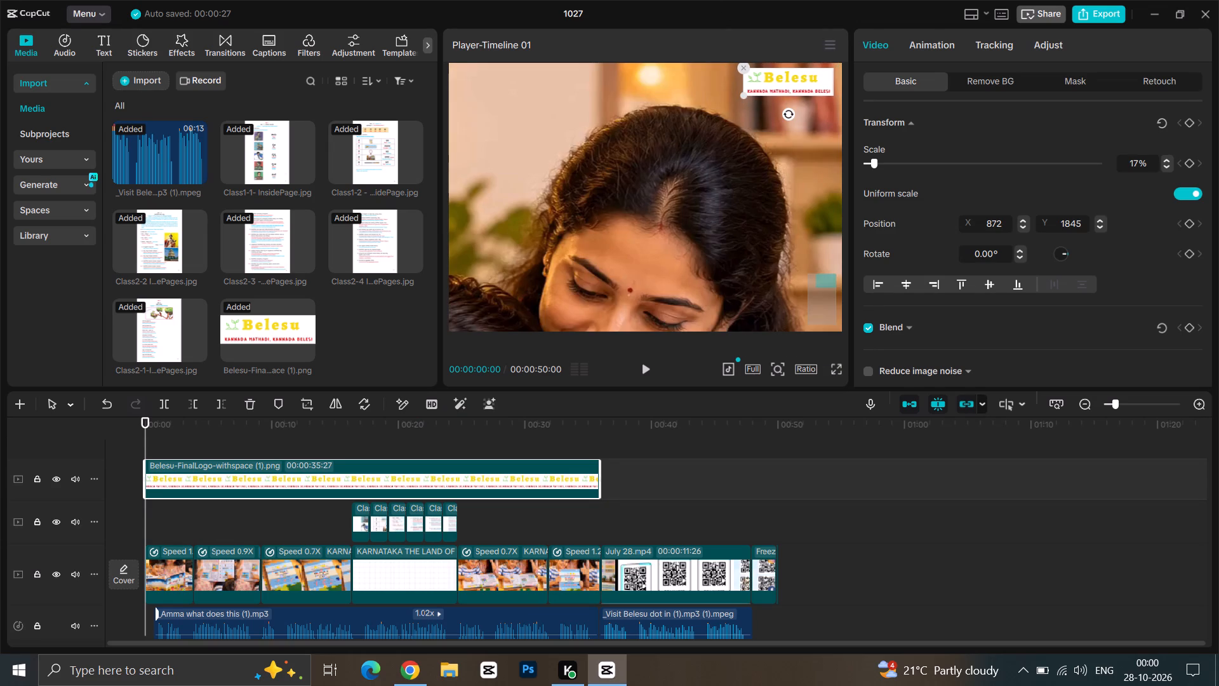
left_click(768, 76)
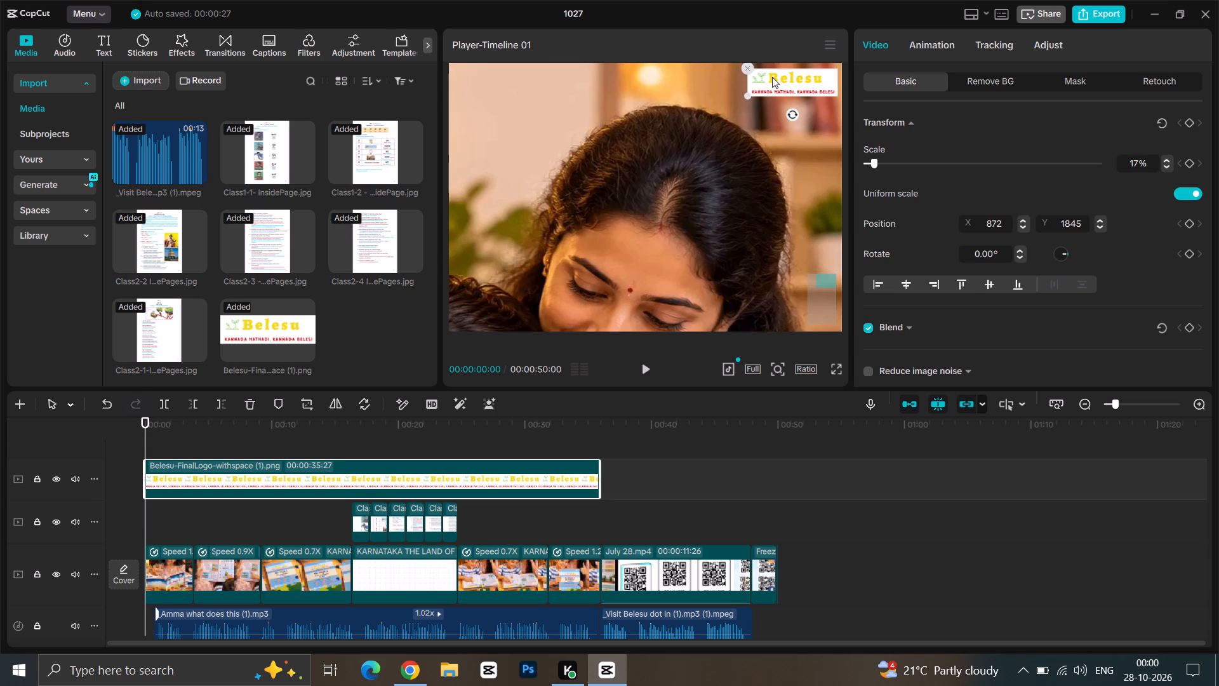
left_click(806, 83)
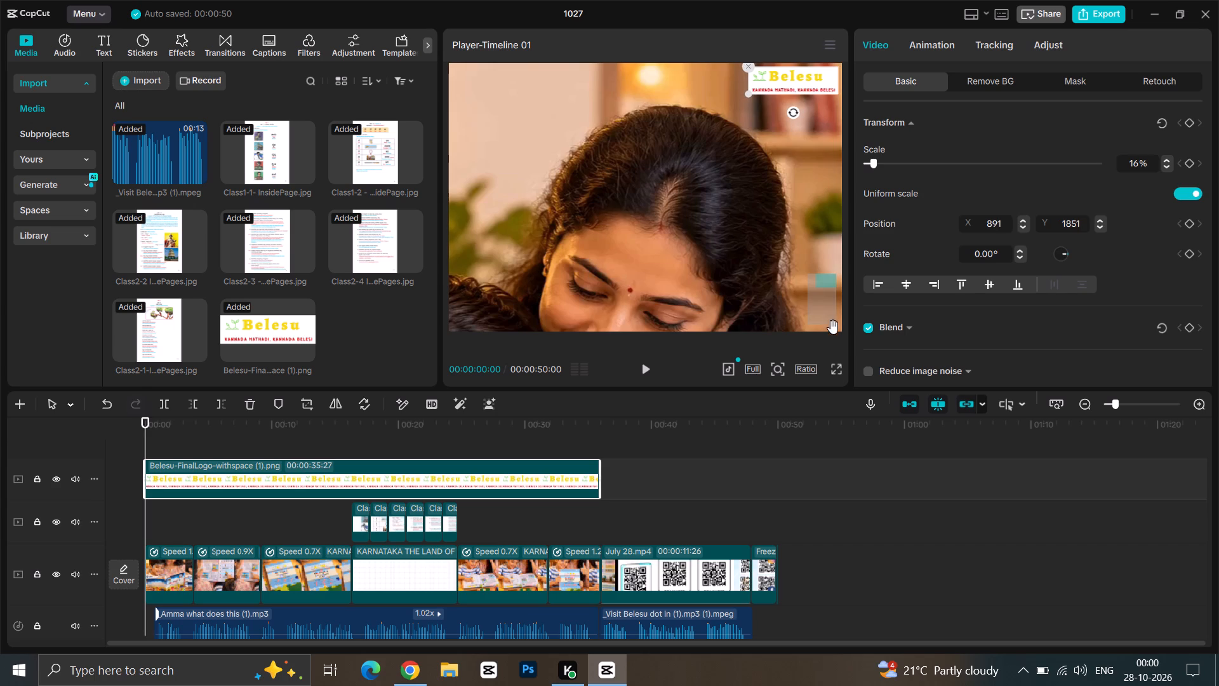
left_click(837, 372)
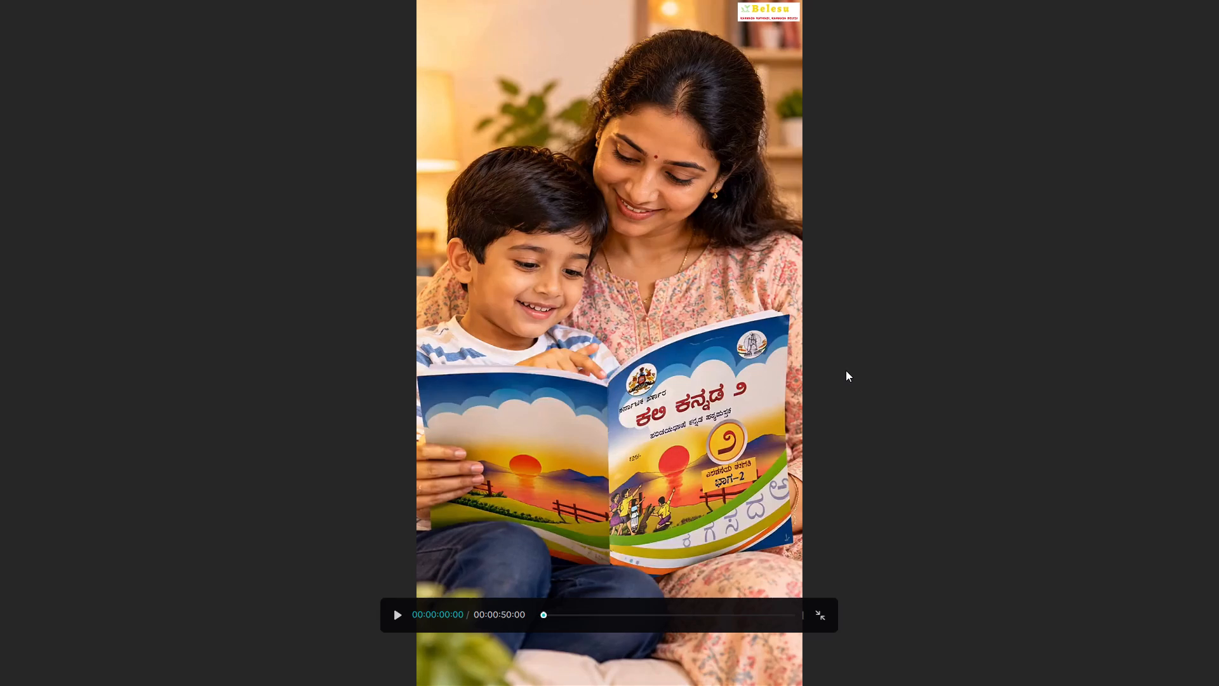
key("Escape")
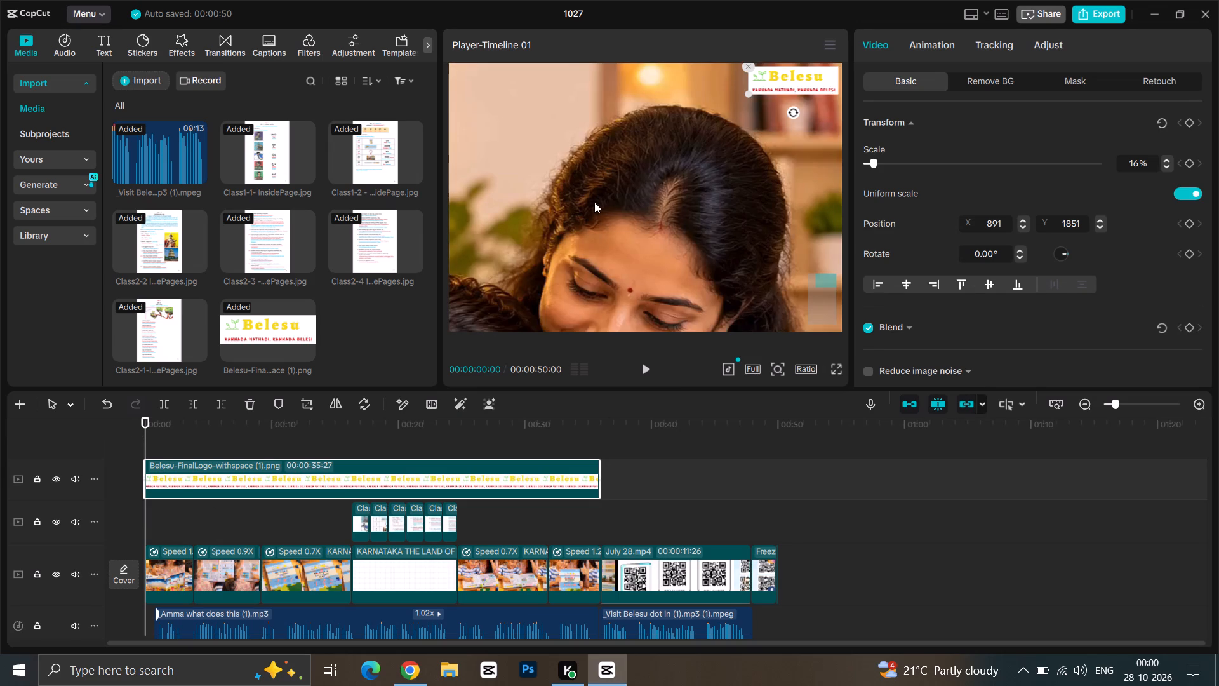
scroll(596, 199, "down", 4, "ctrl")
scroll(596, 201, "up", 1, "ctrl")
scroll(596, 201, "down", 11, "ctrl")
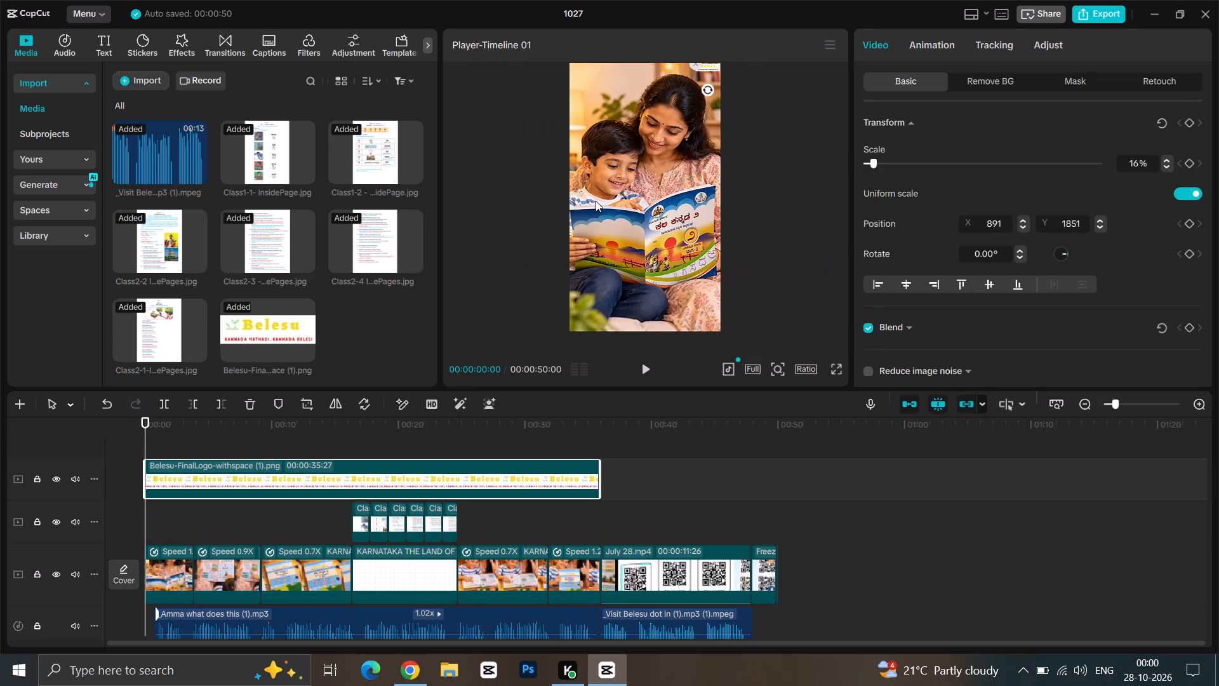
left_click(502, 190)
Search the transitions for glare ii, and open the video effects library.
left_click(218, 41)
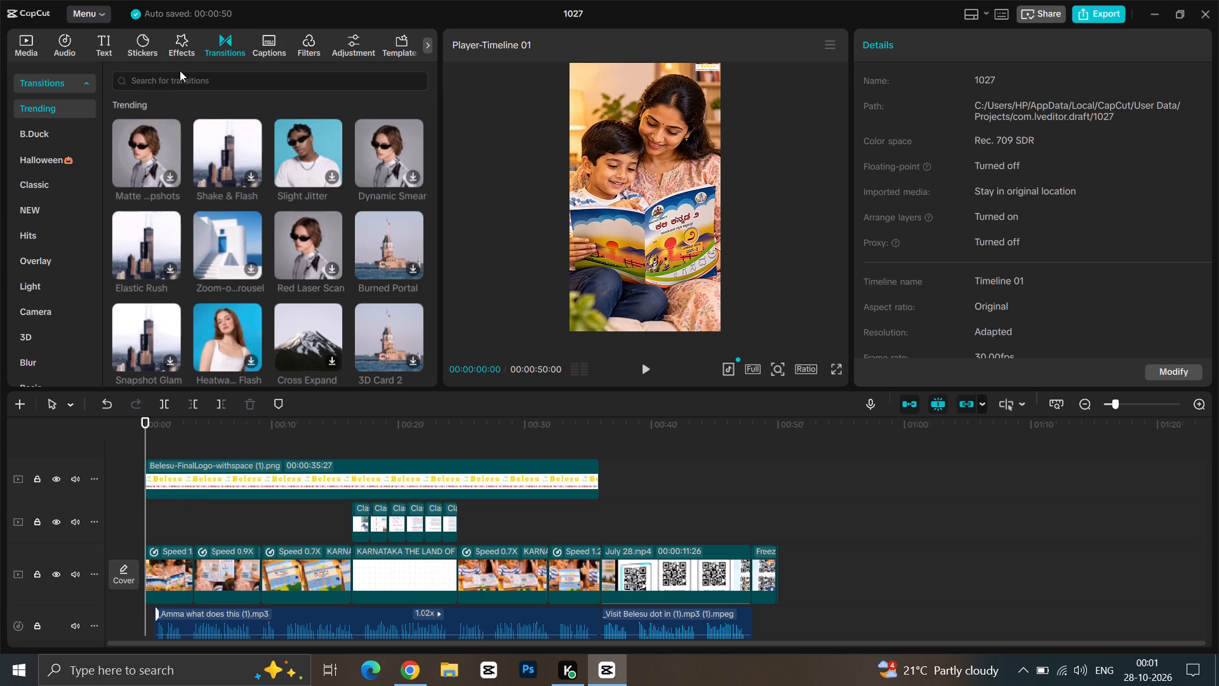
left_click(156, 85)
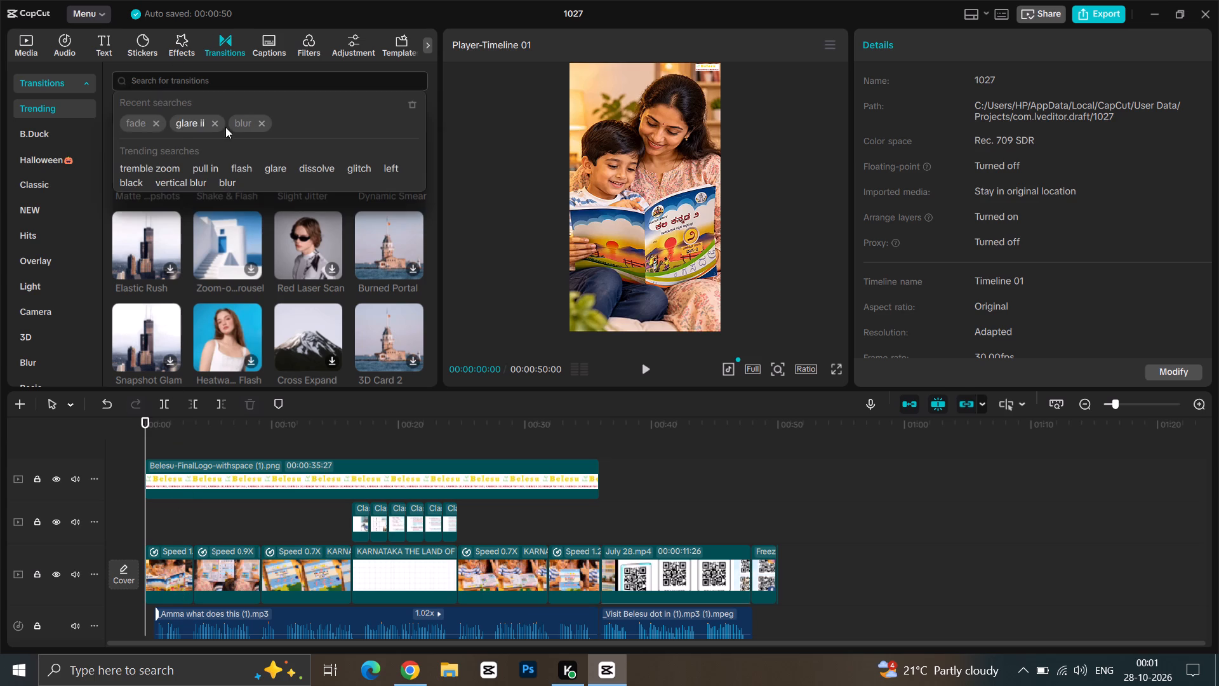
left_click(189, 130)
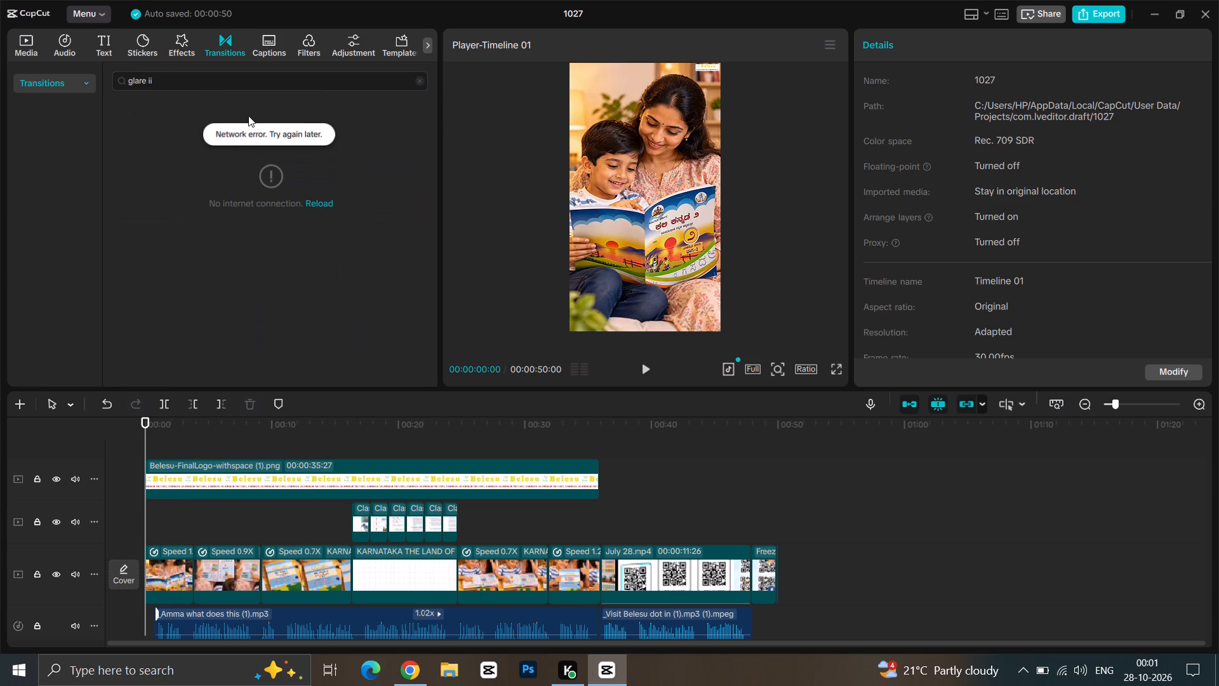
left_click(181, 53)
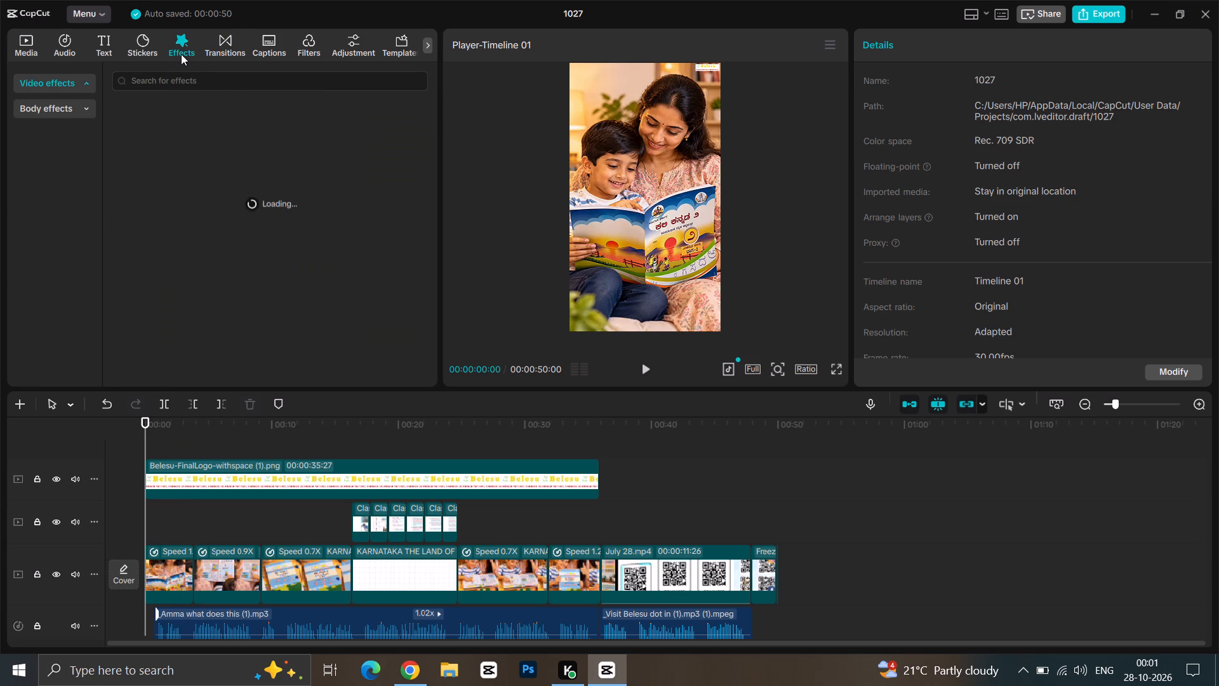
Apply the Fade In entrance animation to the first clip on the main track and to the Belesu logo clip.
left_click(165, 560)
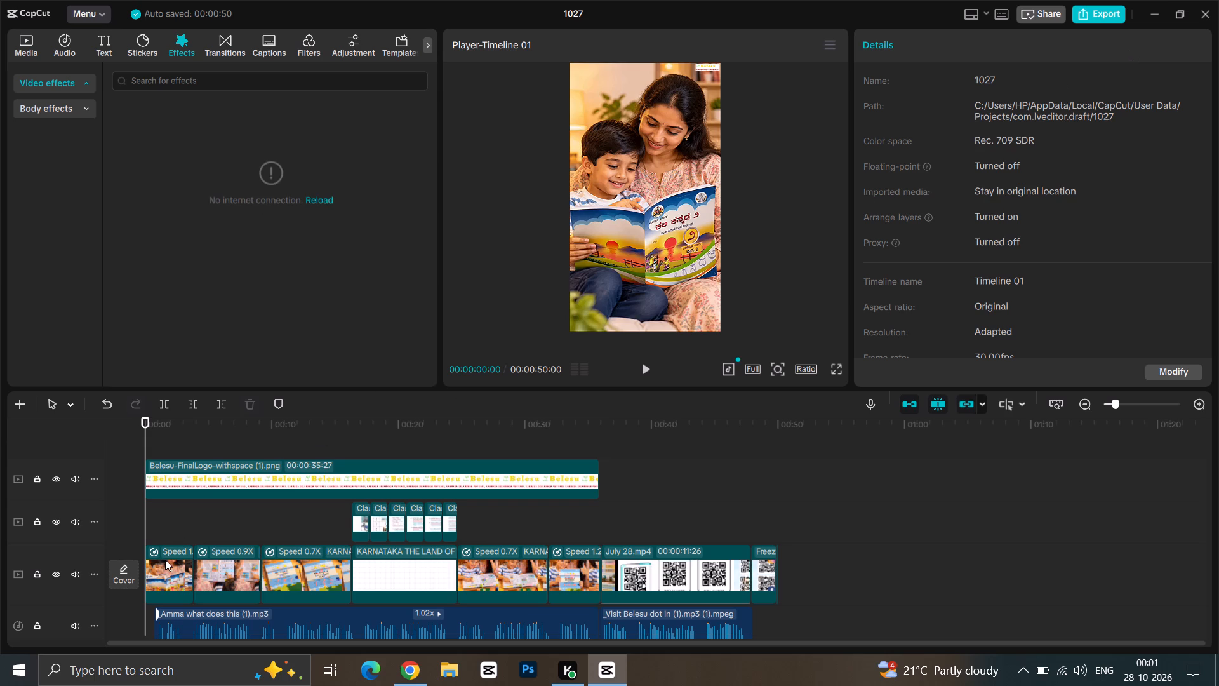
left_click(989, 39)
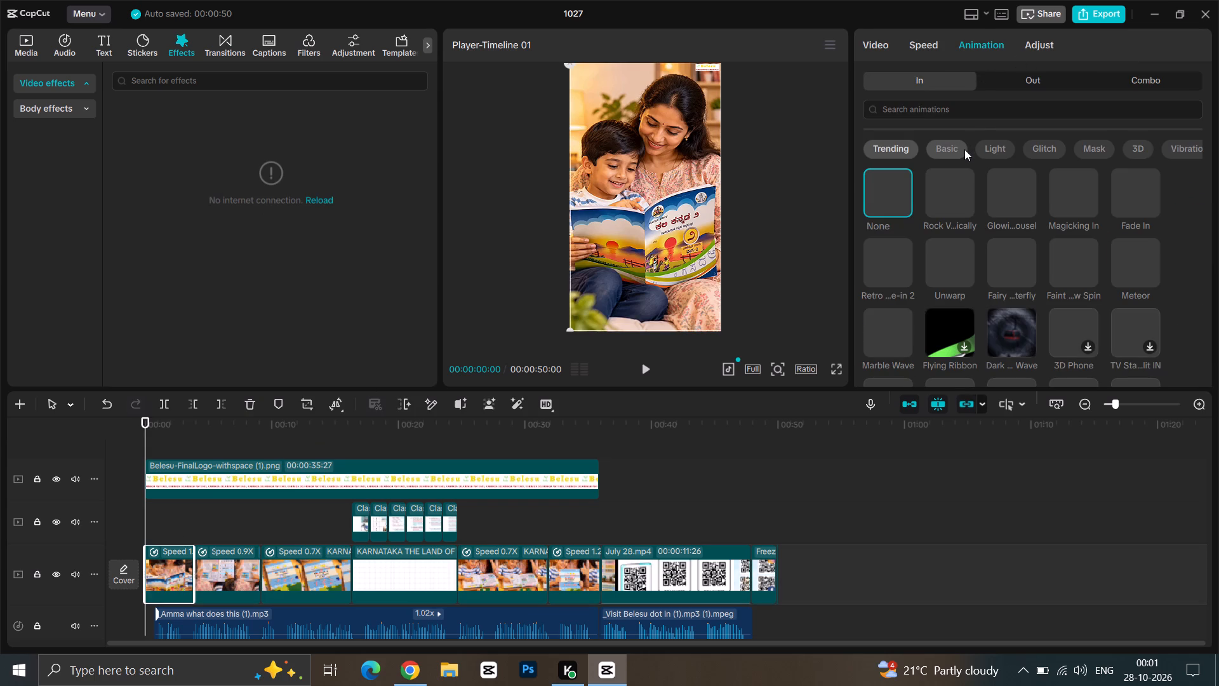
left_click(1127, 183)
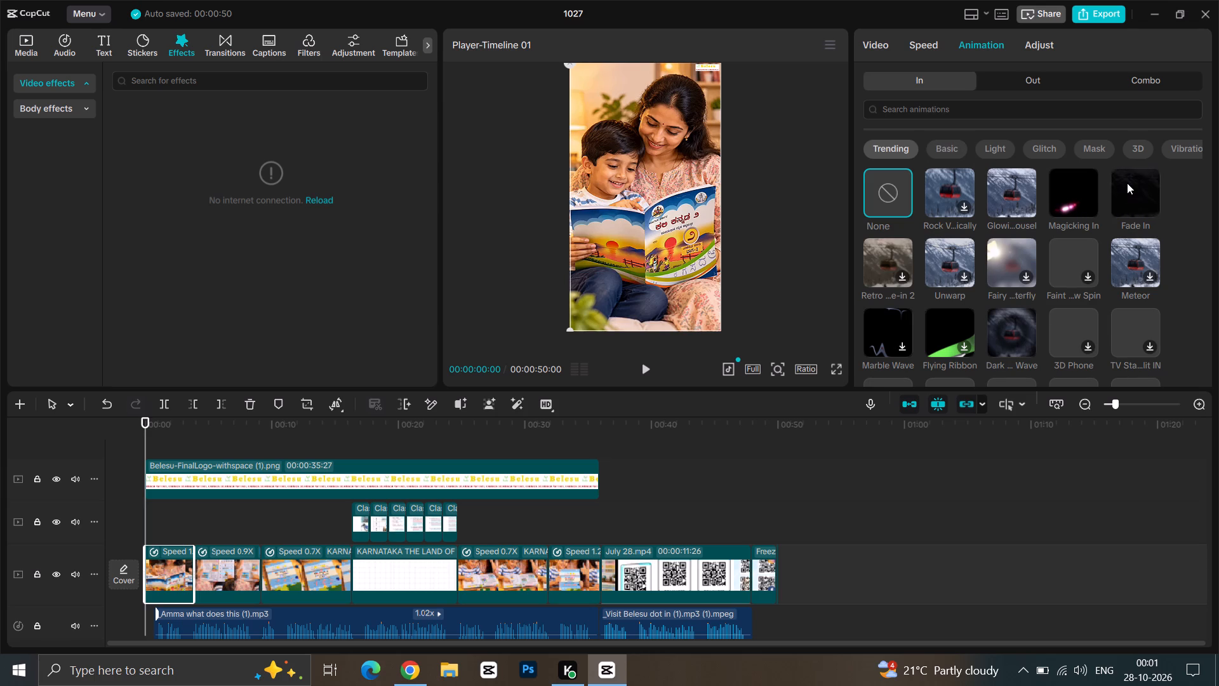
left_click(219, 491)
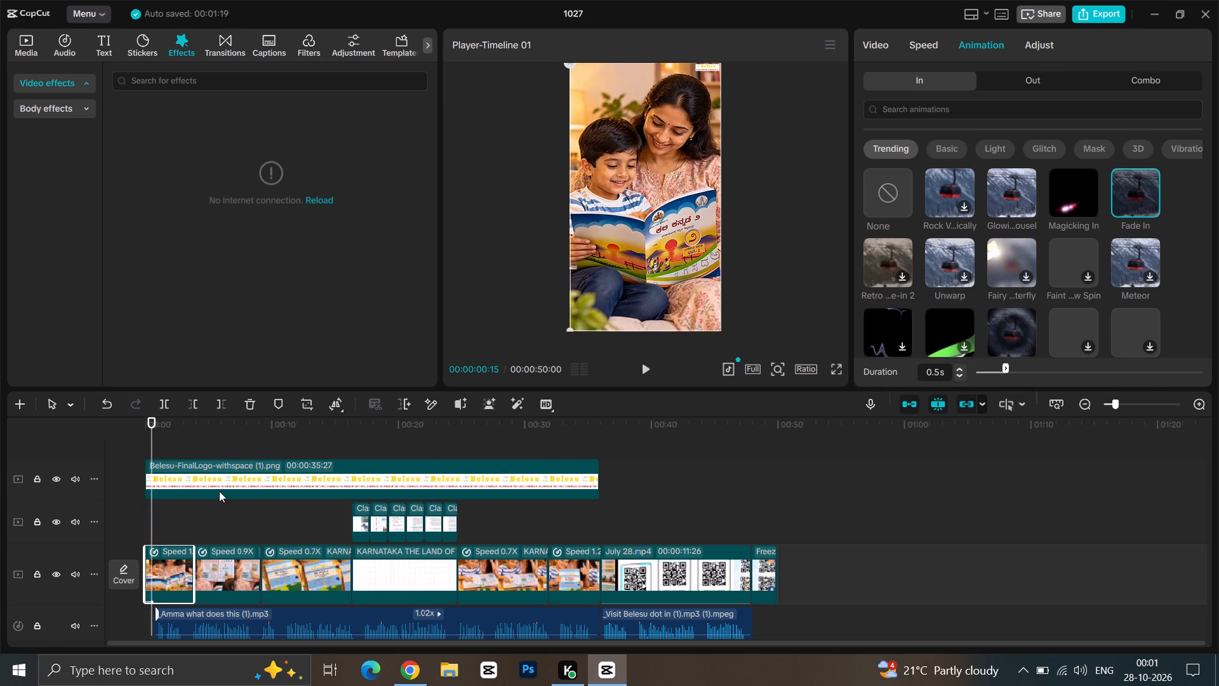
left_click(1145, 205)
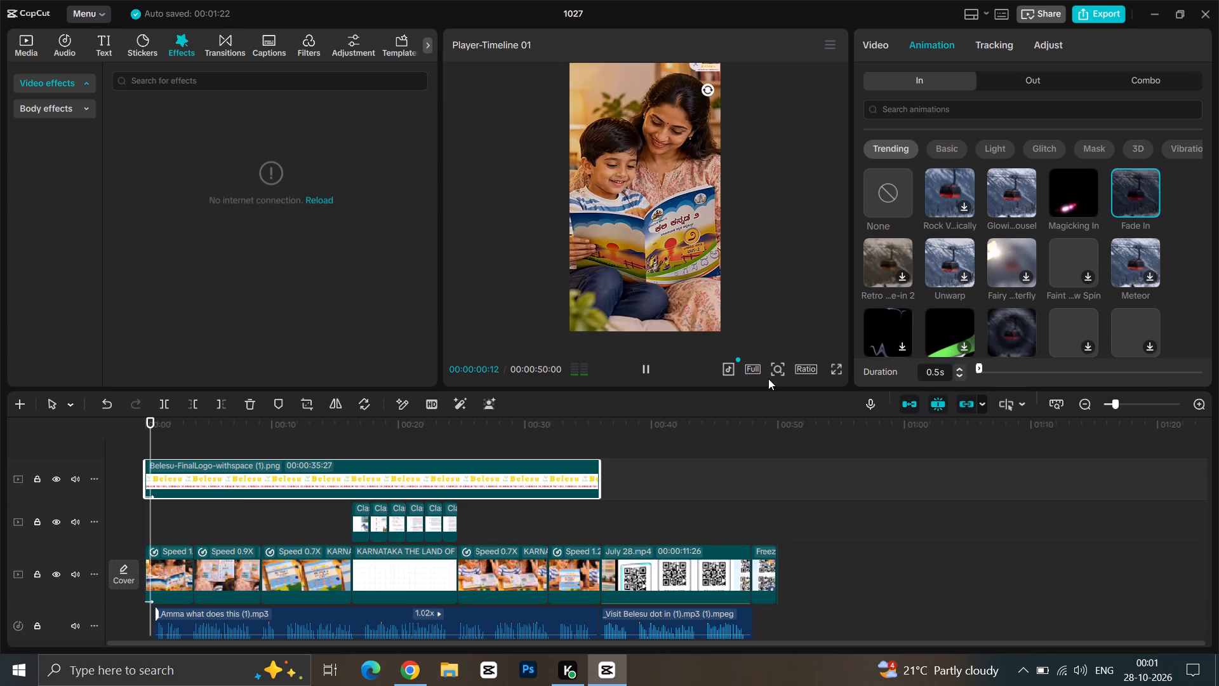
Clear the transition search, browse the Trending, Overlay and Light transitions, and try reloading the Light category.
left_click(229, 49)
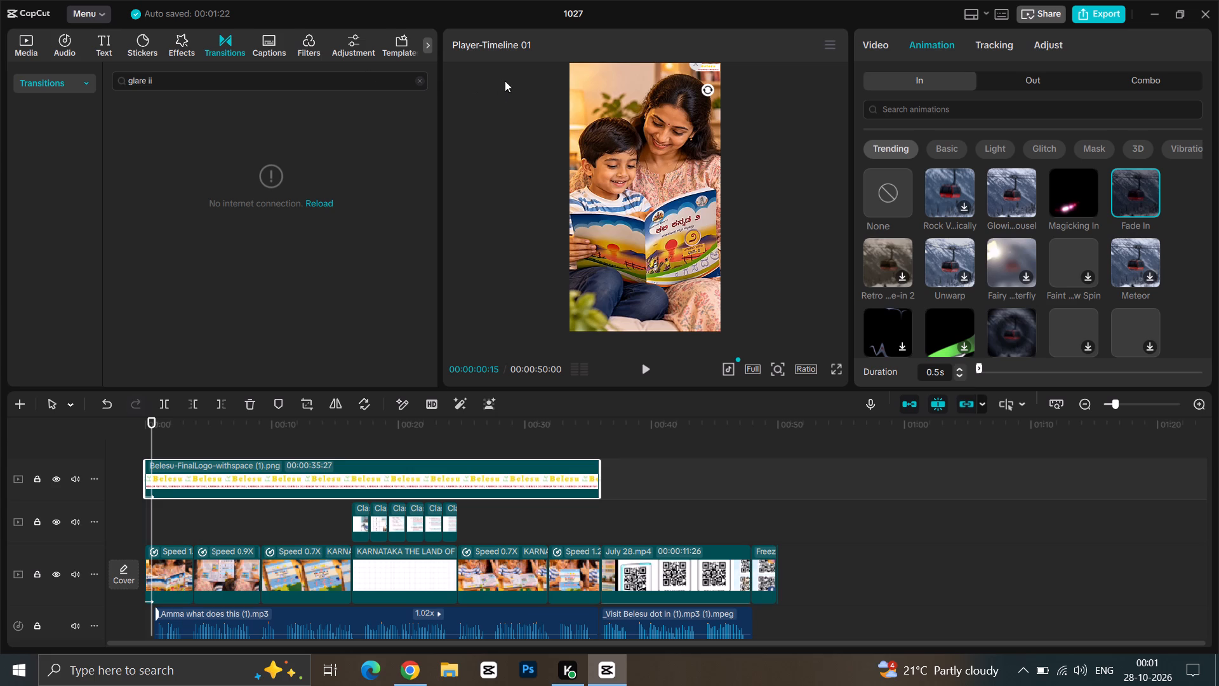
left_click(419, 80)
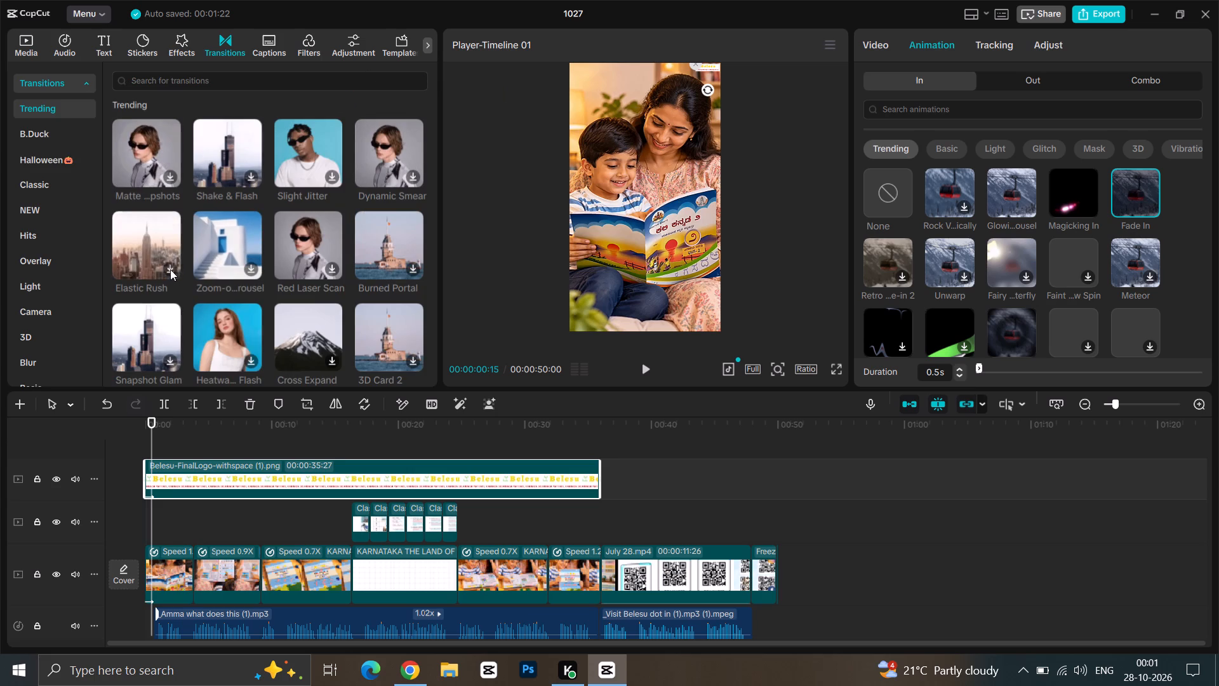
scroll(170, 253, "down", 3)
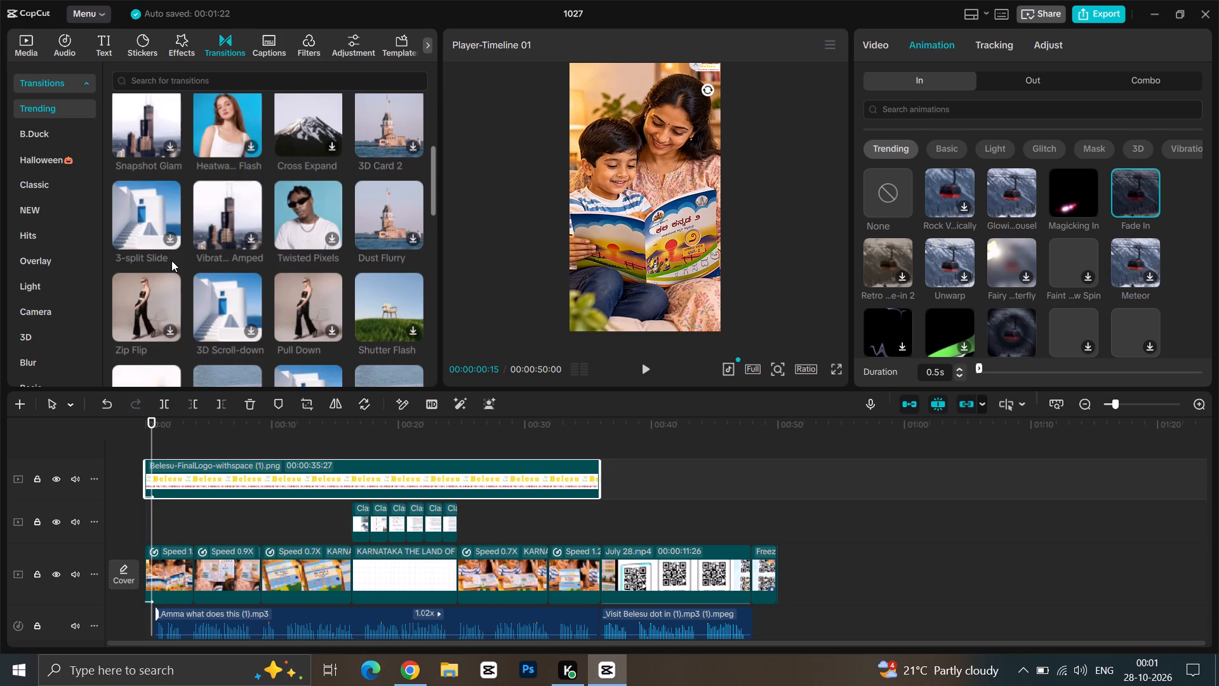
scroll(171, 260, "down", 4)
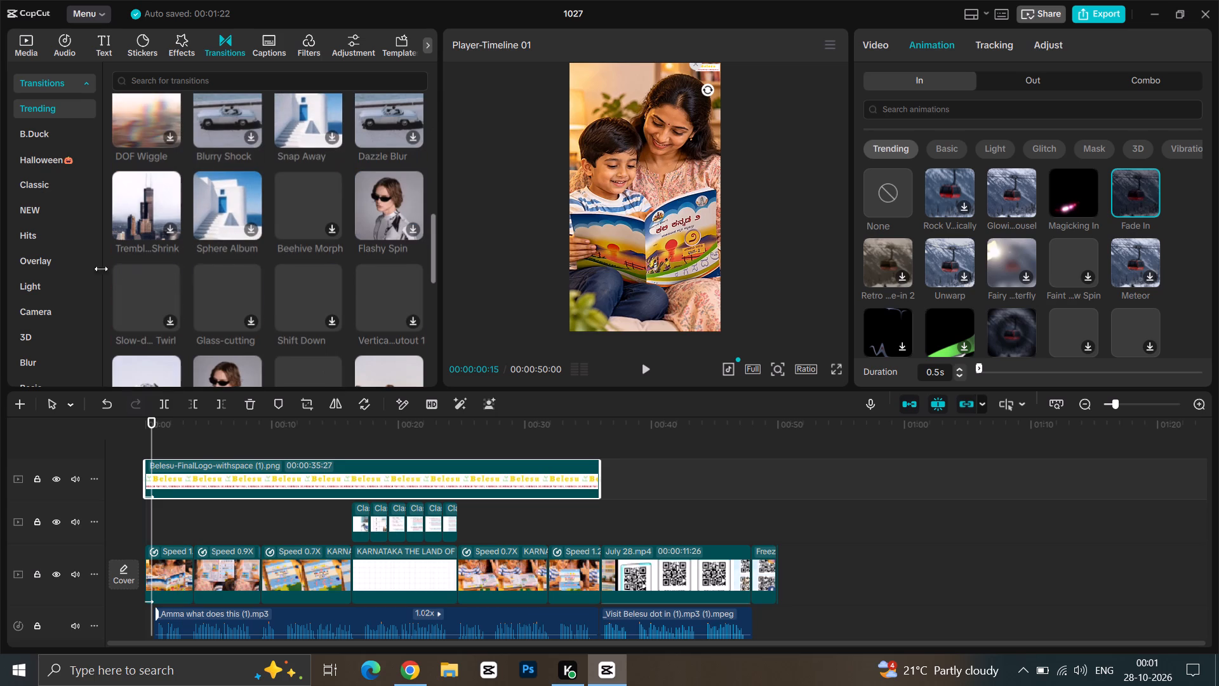
left_click(48, 265)
left_click(43, 285)
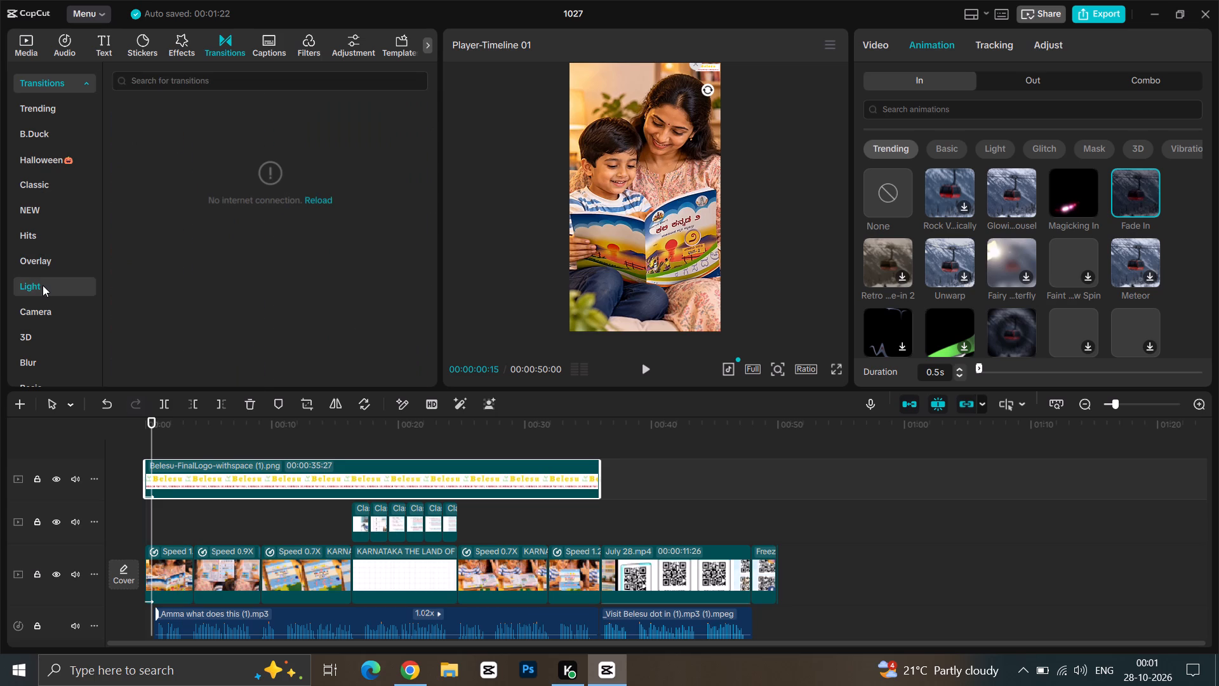
left_click(317, 199)
left_click(316, 202)
Play the video from the start of the timeline to review the opening fade-in and logo overlay.
left_click(216, 434)
left_click(147, 444)
left_click_drag(143, 445, 122, 446)
key("space")
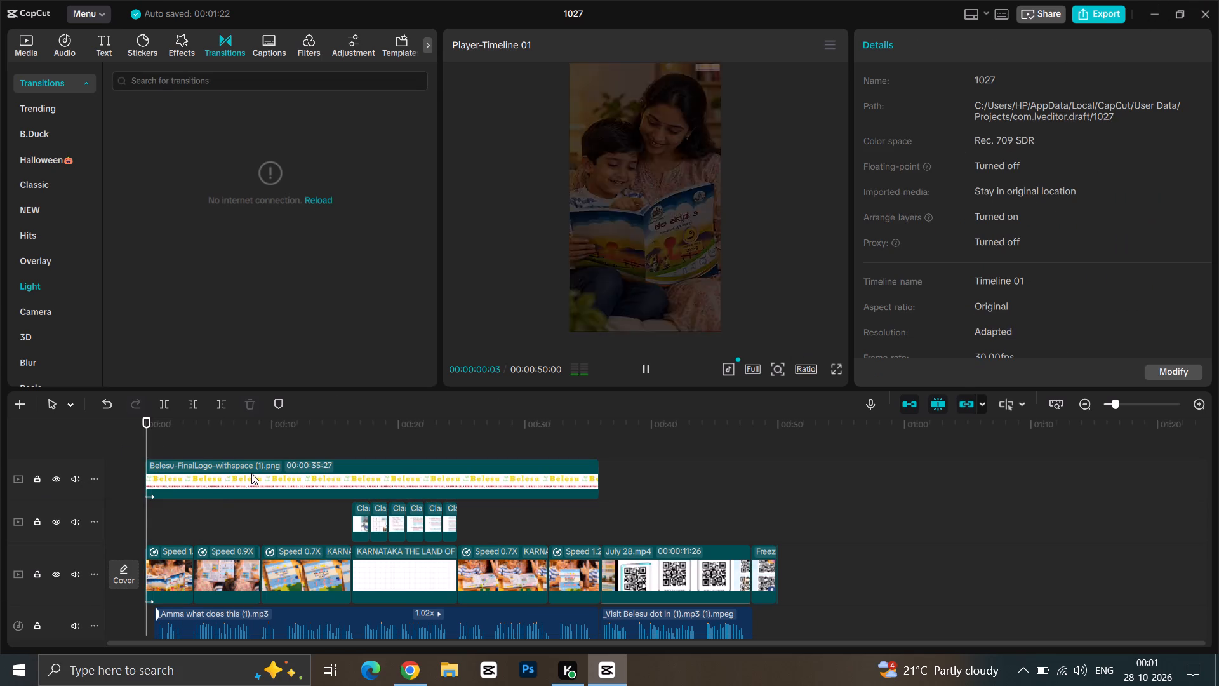
scroll(296, 491, "down", 2)
scroll(296, 491, "down", 3, "ctrl")
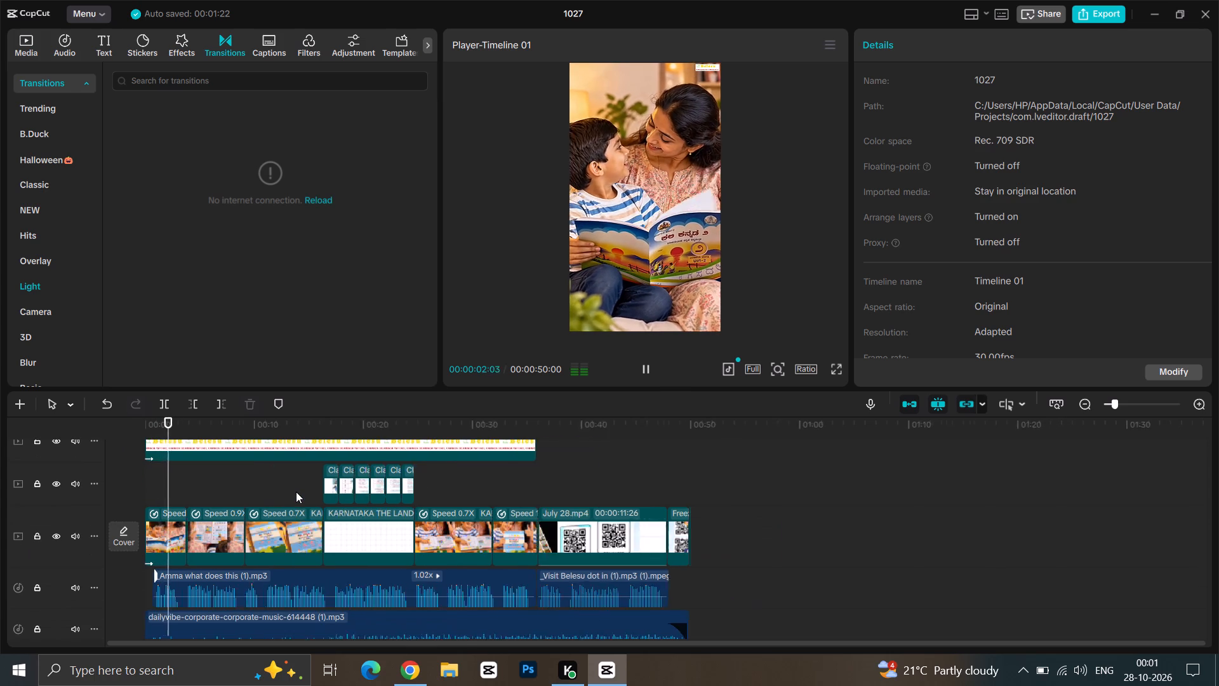
Play the rest of the video, replaying from just before the QR code clip through to the end of the timeline.
scroll(296, 492, "down", 3)
scroll(295, 511, "up", 1, "ctrl")
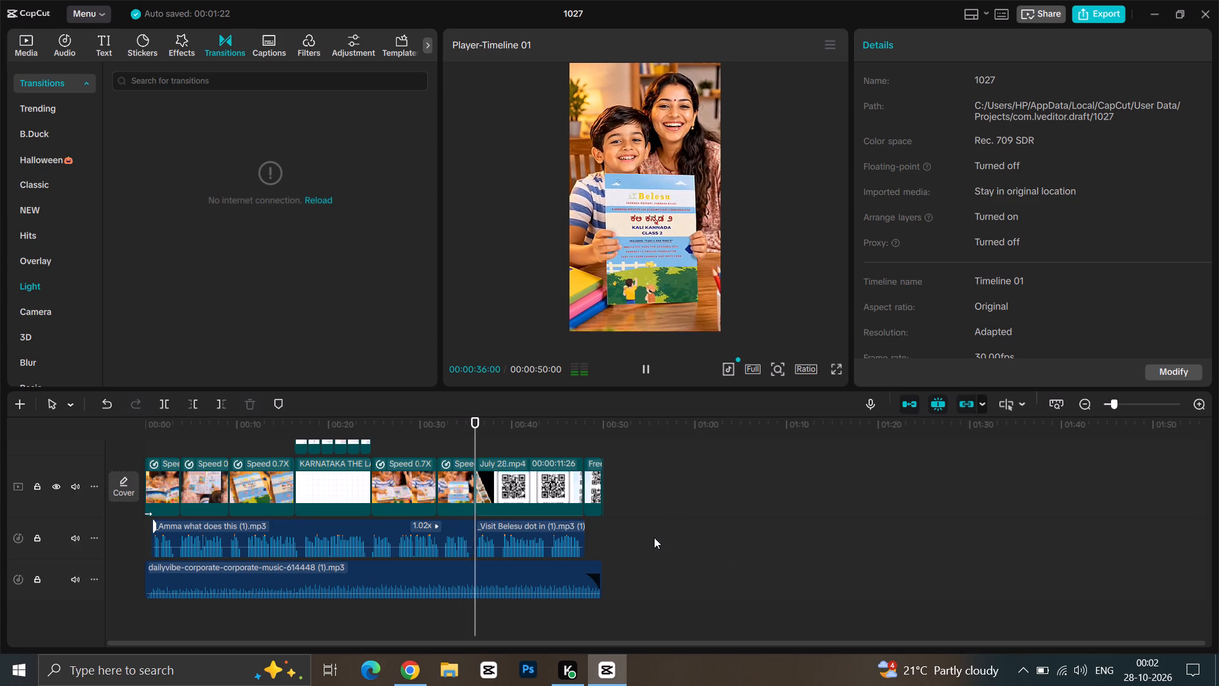
left_click(465, 457)
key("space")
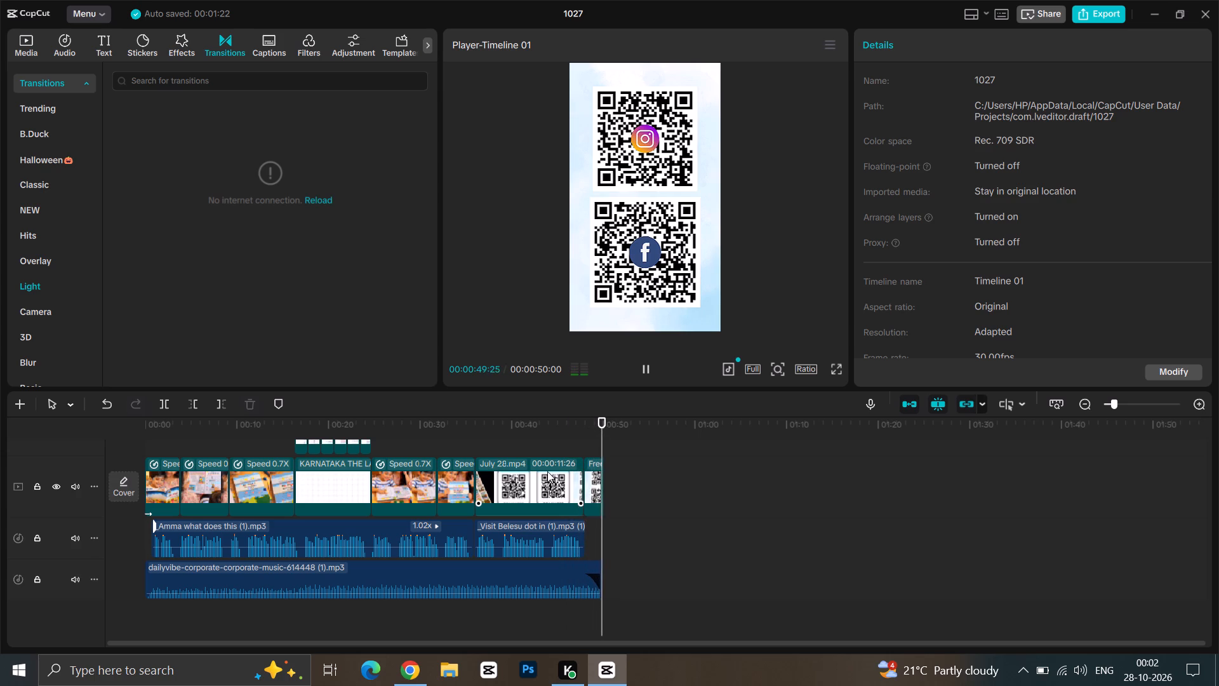
Examine the freeze frame at the end of the timeline and replay the final seconds to check the held QR codes and music fade-out.
scroll(589, 484, "up", 3, "ctrl")
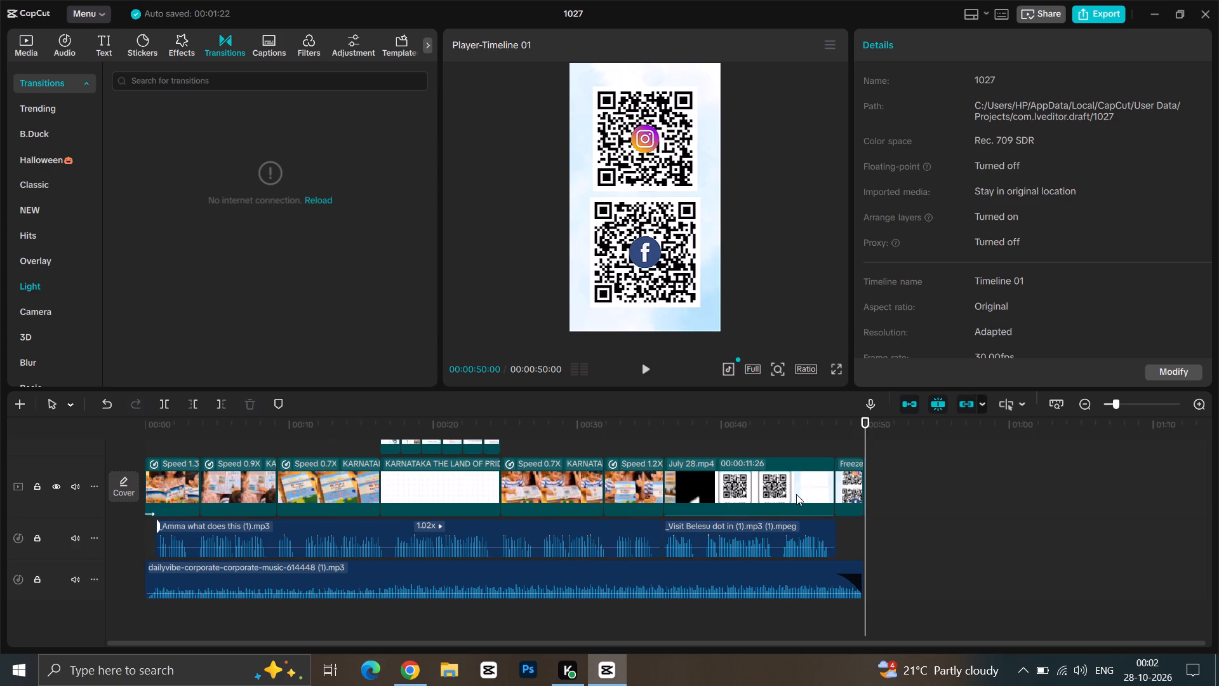
scroll(841, 492, "up", 2)
scroll(834, 499, "up", 8, "ctrl")
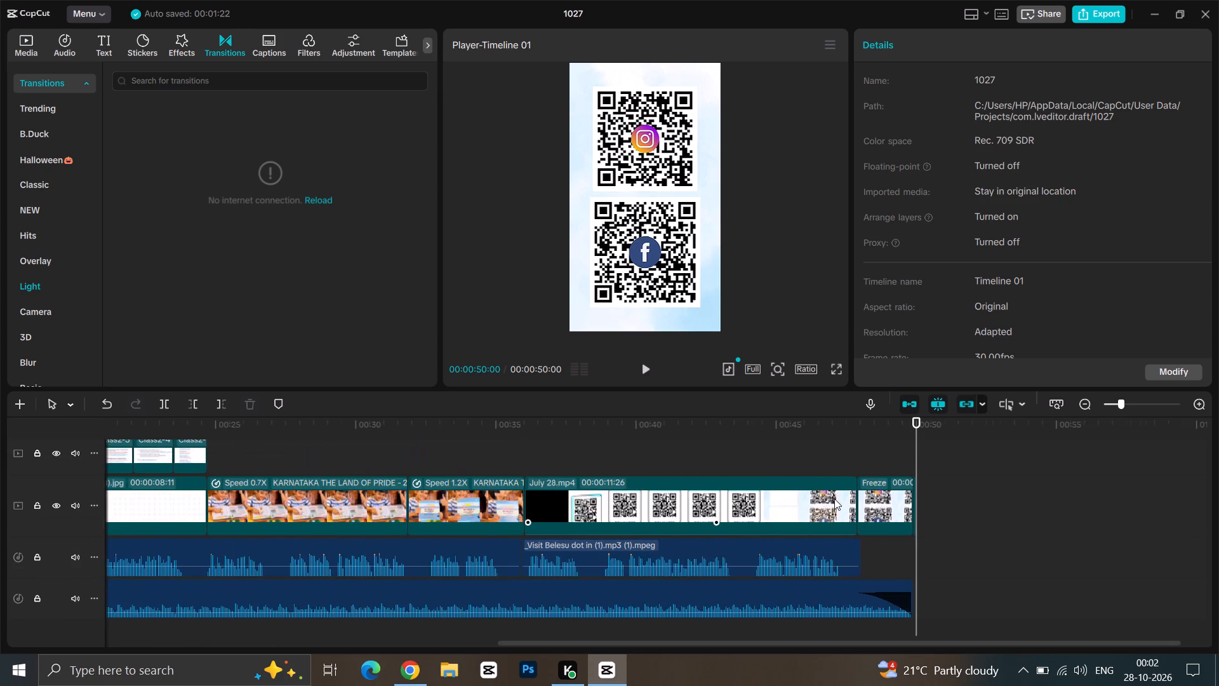
scroll(834, 499, "up", 19, "ctrl")
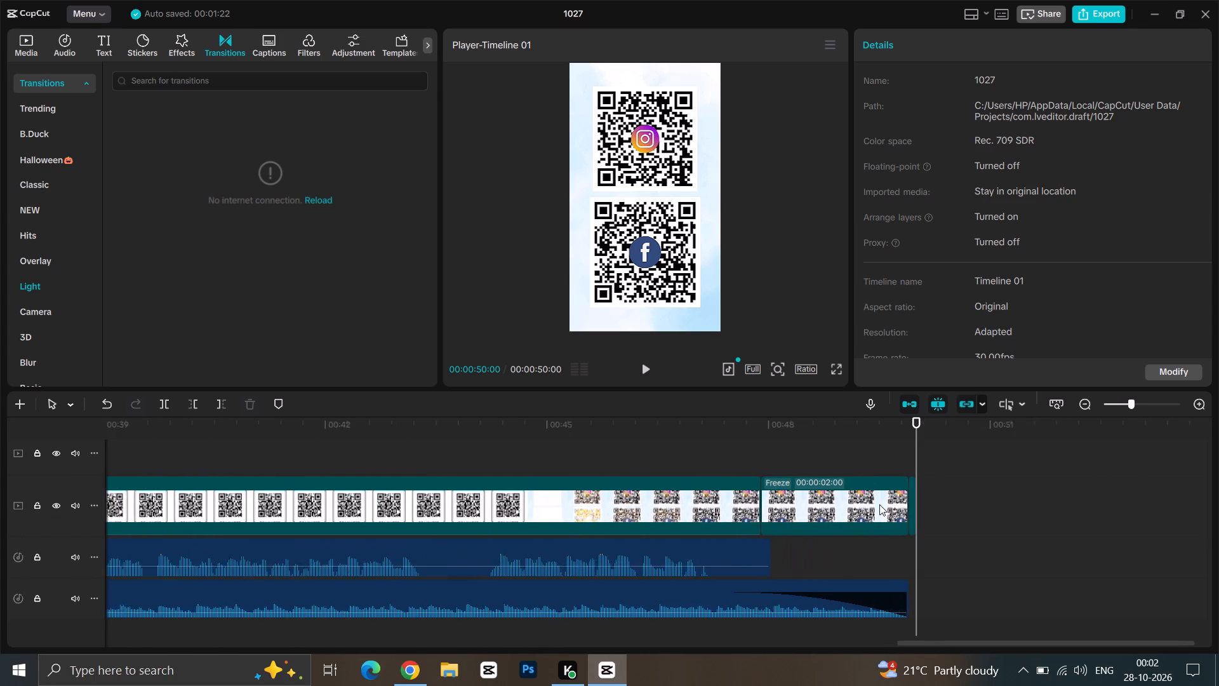
scroll(883, 499, "up", 8, "ctrl")
left_click(899, 457)
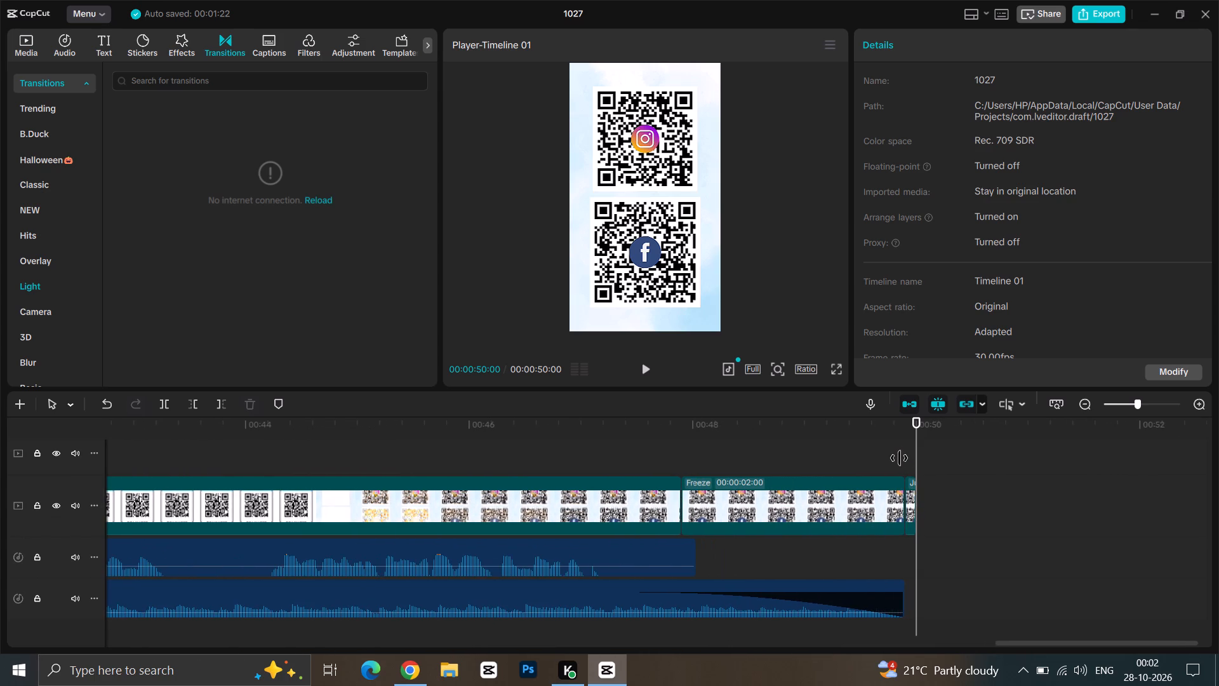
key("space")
left_click(647, 452)
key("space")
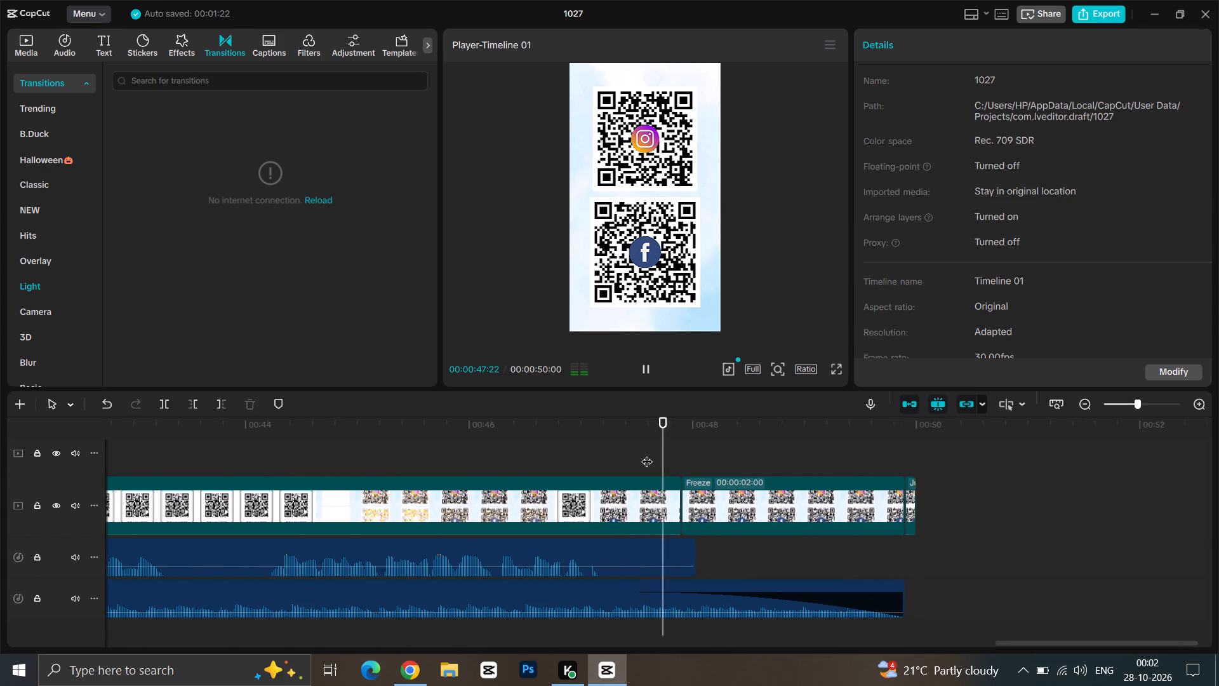
scroll(647, 459, "down", 6, "ctrl")
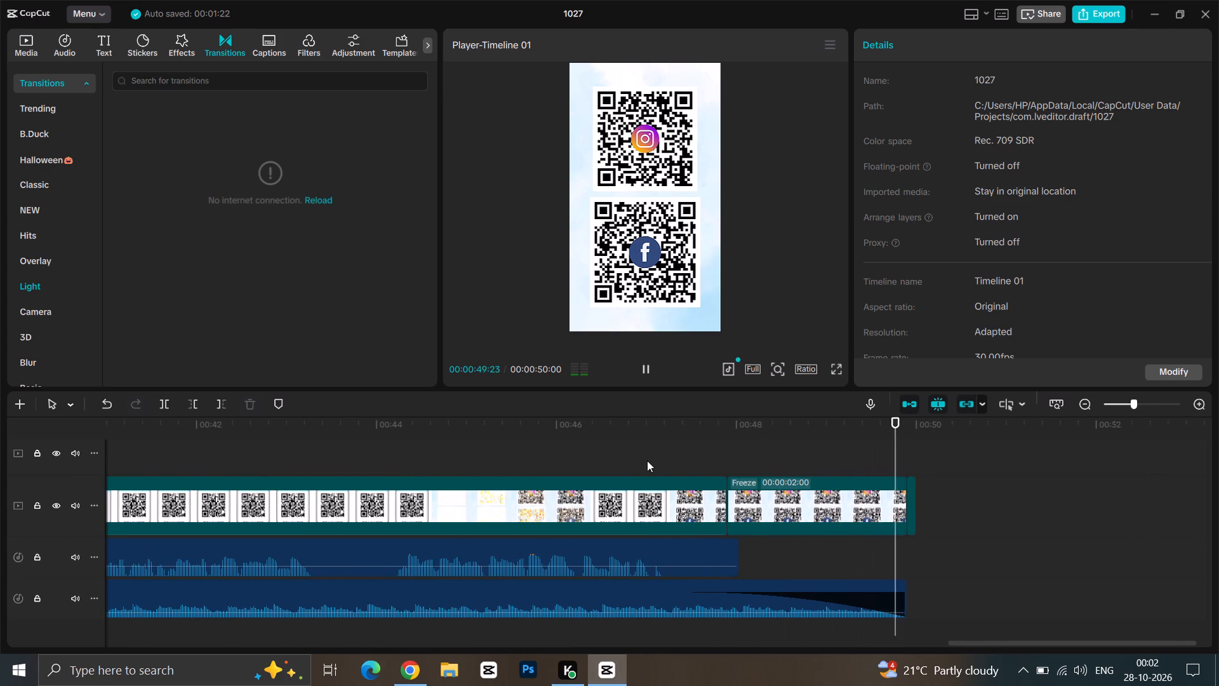
Close the CapCut project window and the browser window showing the Canva home page.
left_click(1218, 11)
left_click(1205, 15)
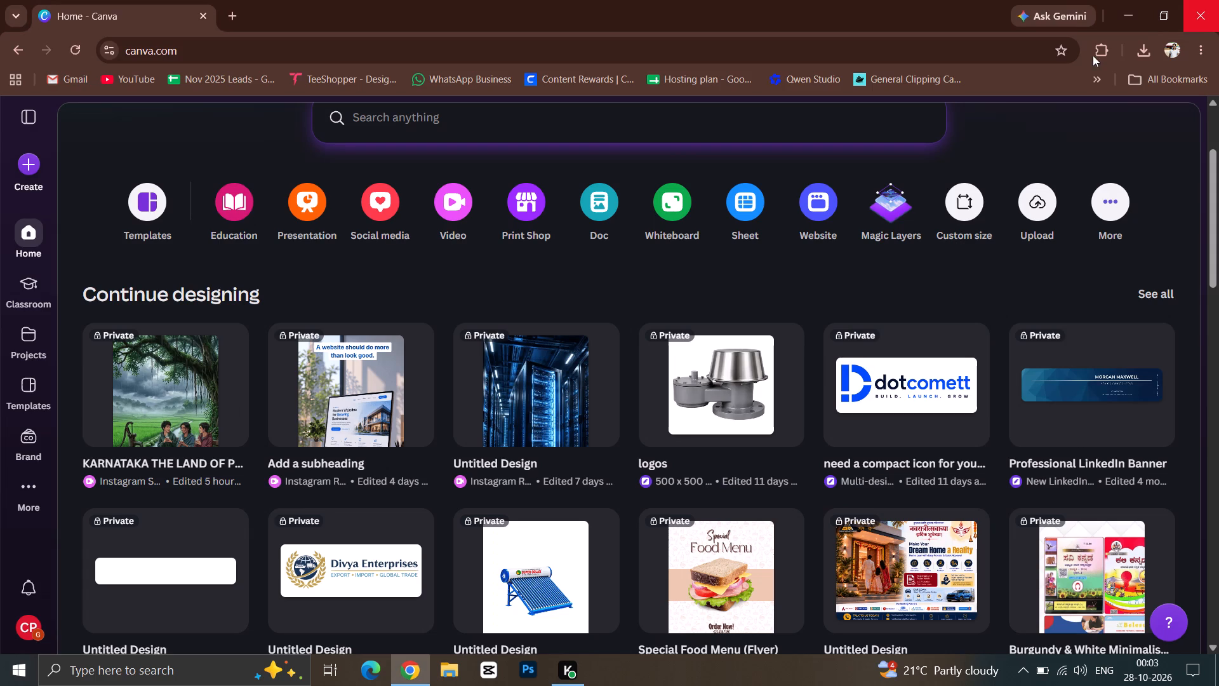
left_click(1218, 20)
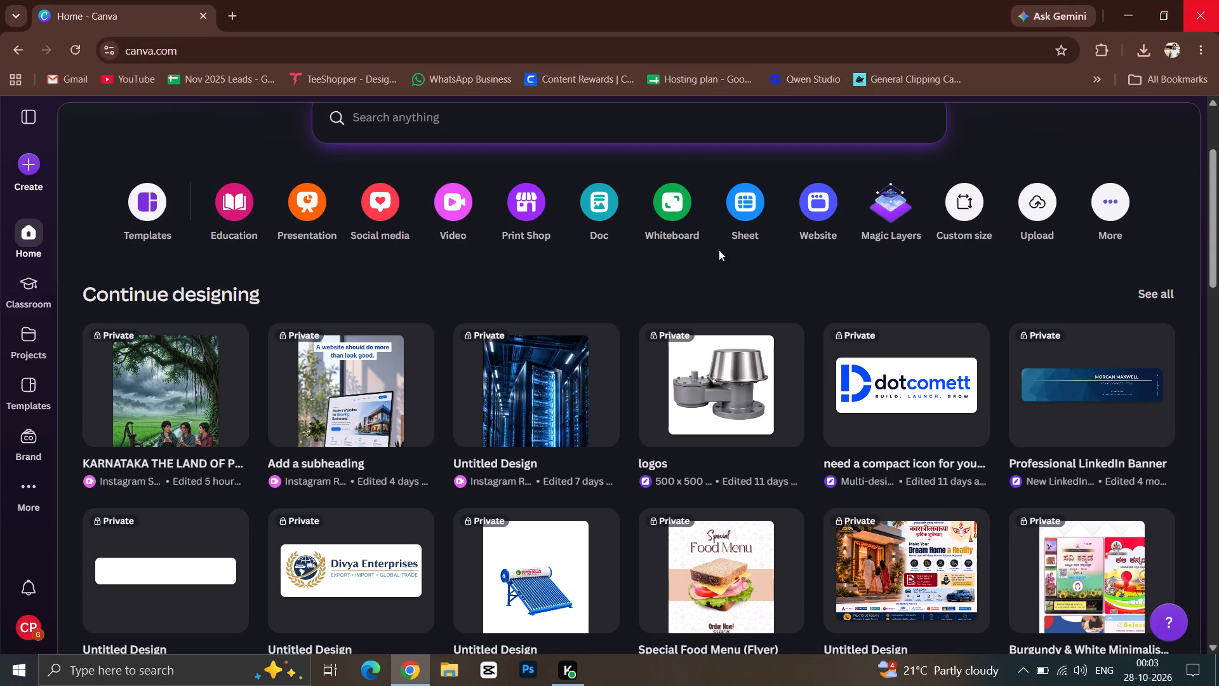